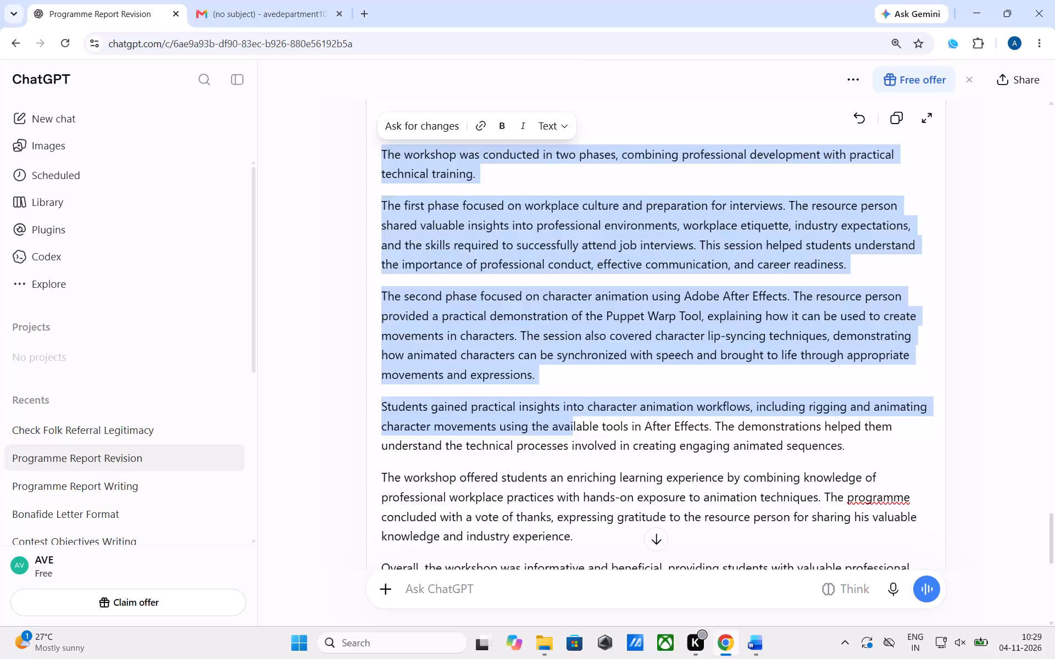
# Copy the workshop description paragraphs, extending the selection through the closing "Overall" paragraph, just before the "Outcome of the Programme" heading.
pyautogui.scroll(-2, 574, 444)
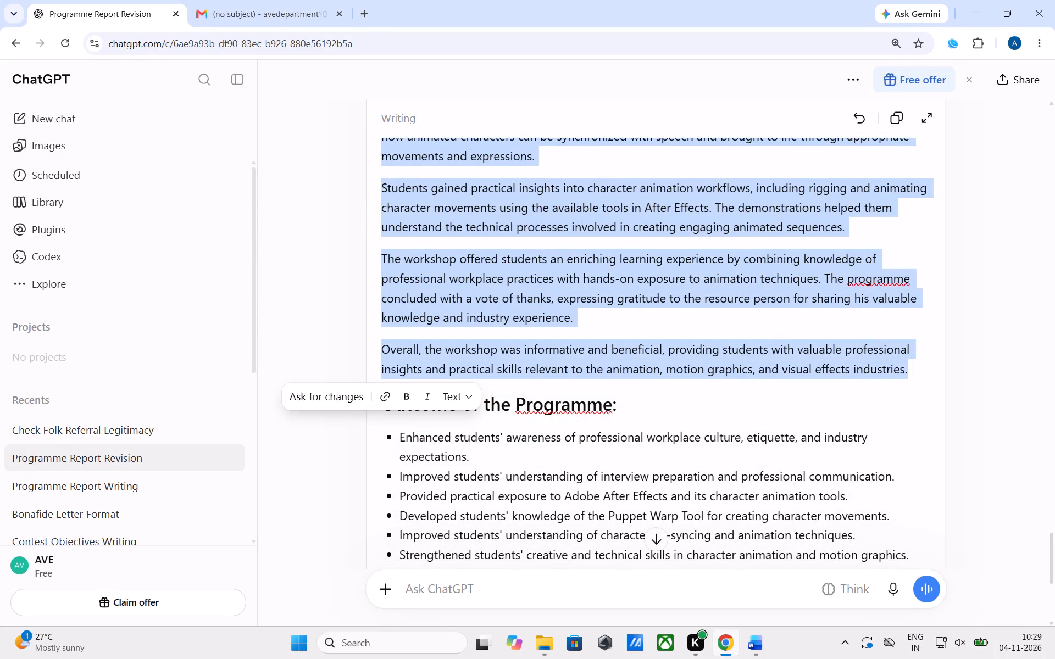
pyautogui.hotkey('ctrl', 'c')
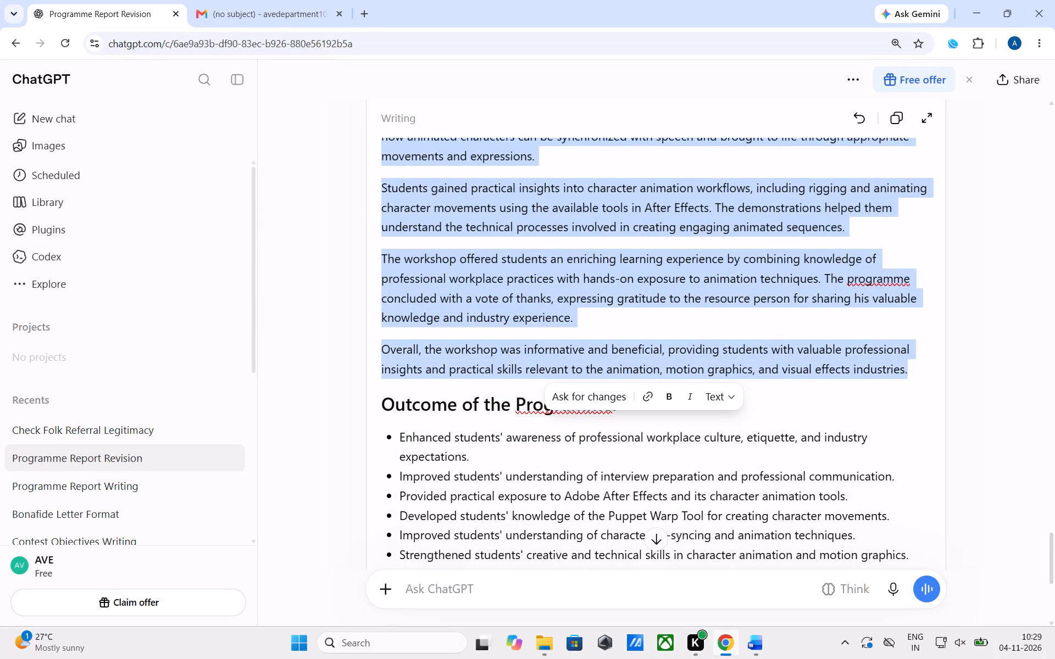
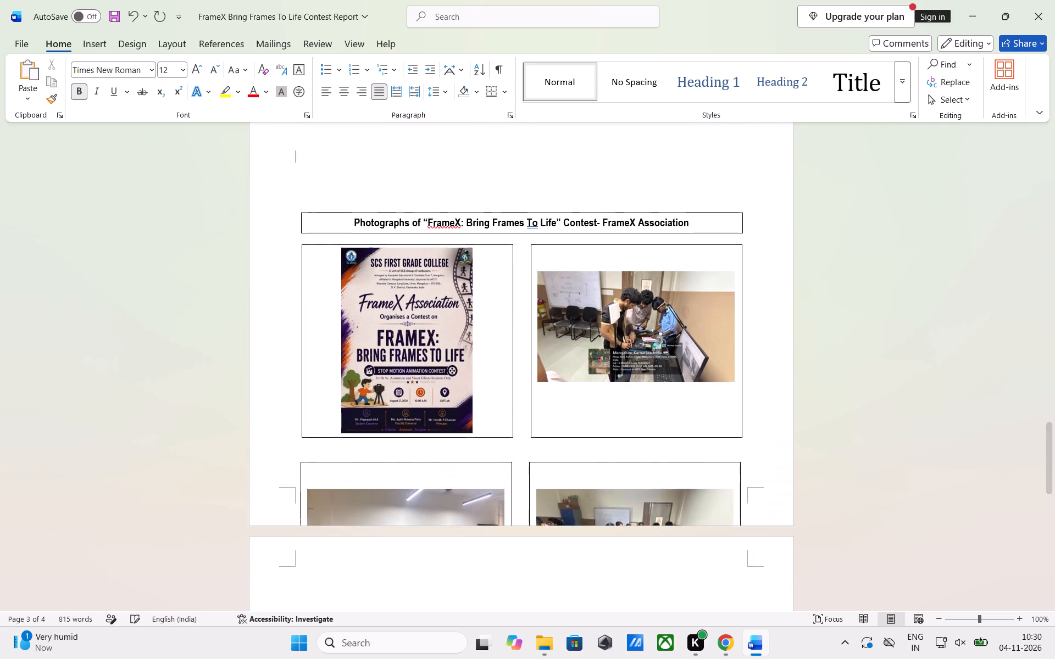
pyautogui.press('Return')
pyautogui.press('Return')
pyautogui.press('Return')
pyautogui.press('Return')
pyautogui.press('Return')
pyautogui.press('Return')
pyautogui.press('Return')
pyautogui.press('Return')
pyautogui.press('Return')
pyautogui.press('Return')
pyautogui.press('Return')
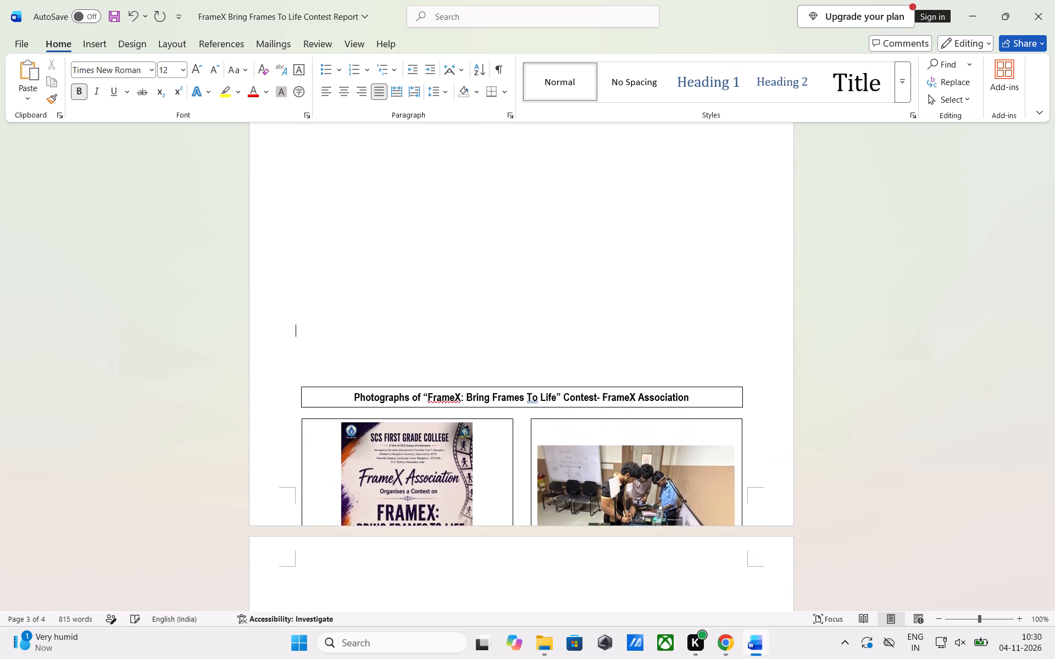
pyautogui.press('Return')
pyautogui.press('Return')
pyautogui.press('Return')
pyautogui.press('Return')
pyautogui.press('Return')
pyautogui.press('Return')
pyautogui.press('Return')
pyautogui.press('Return')
pyautogui.scroll(-2, 546, 407)
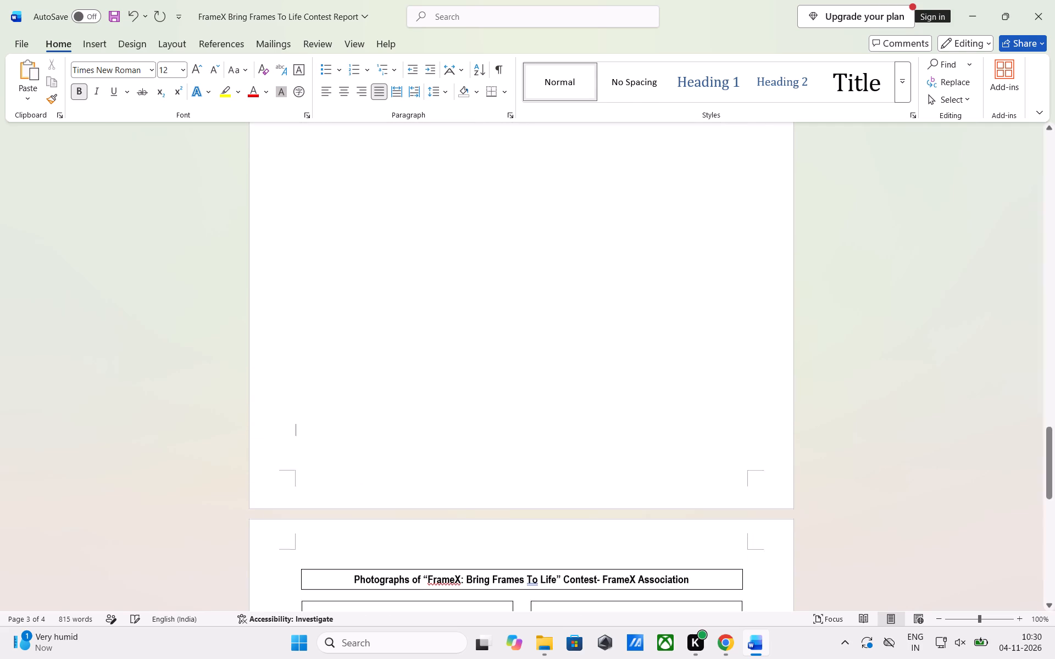
pyautogui.scroll(-10, 546, 407)
# Format all the bullets under "Outcome of the Programme" in Times New Roman, size 12.
pyautogui.scroll(13, 680, 383)
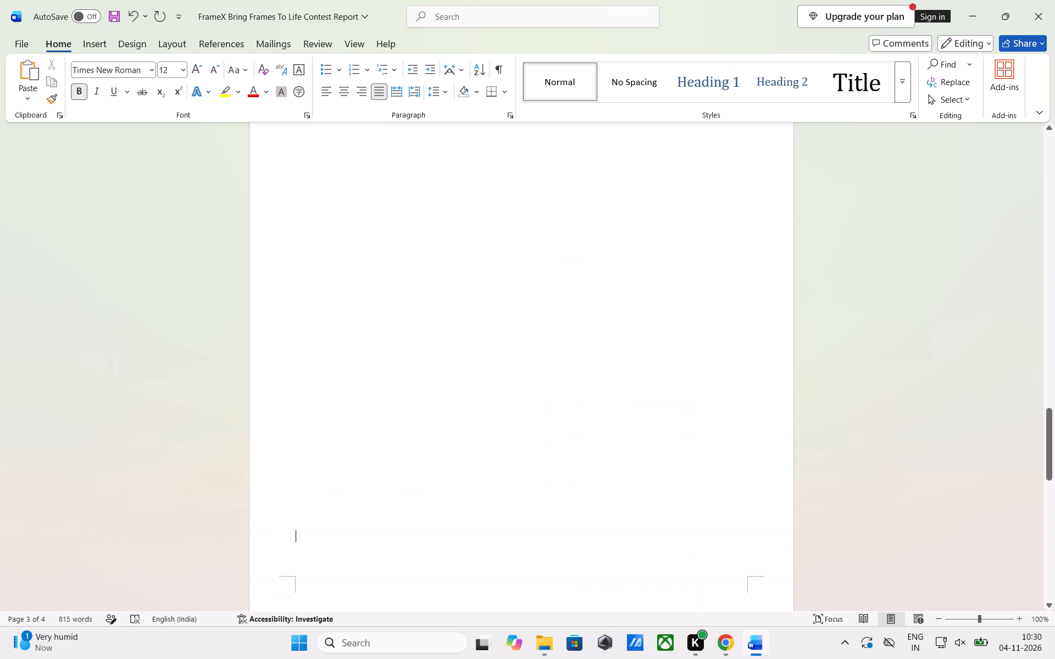
pyautogui.scroll(20, 676, 382)
pyautogui.scroll(8, 676, 382)
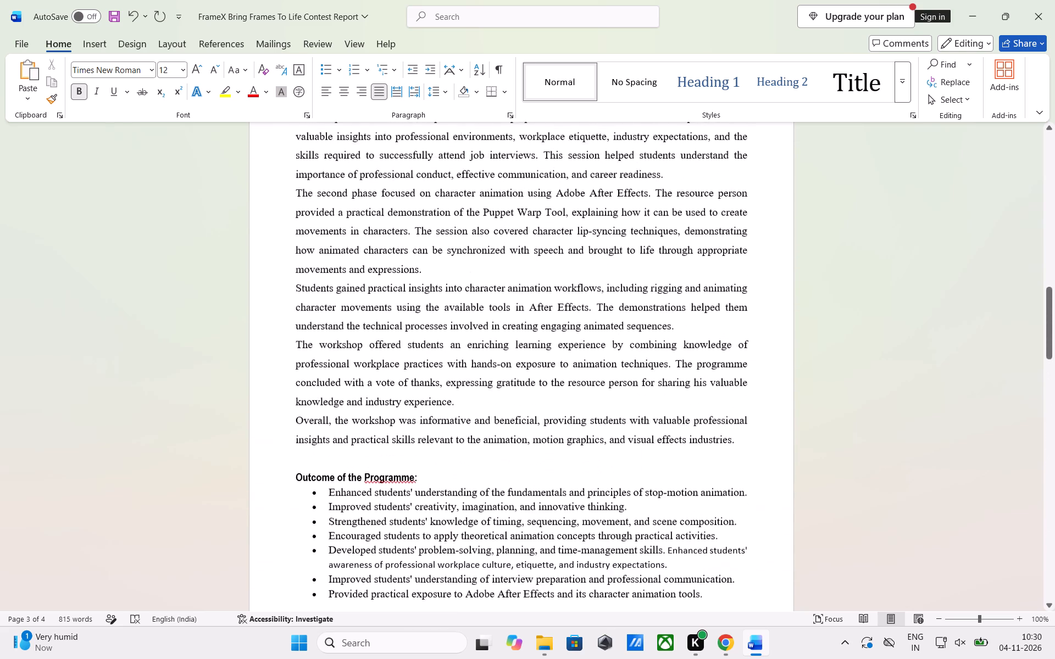
pyautogui.scroll(1, 658, 381)
pyautogui.scroll(-8, 658, 381)
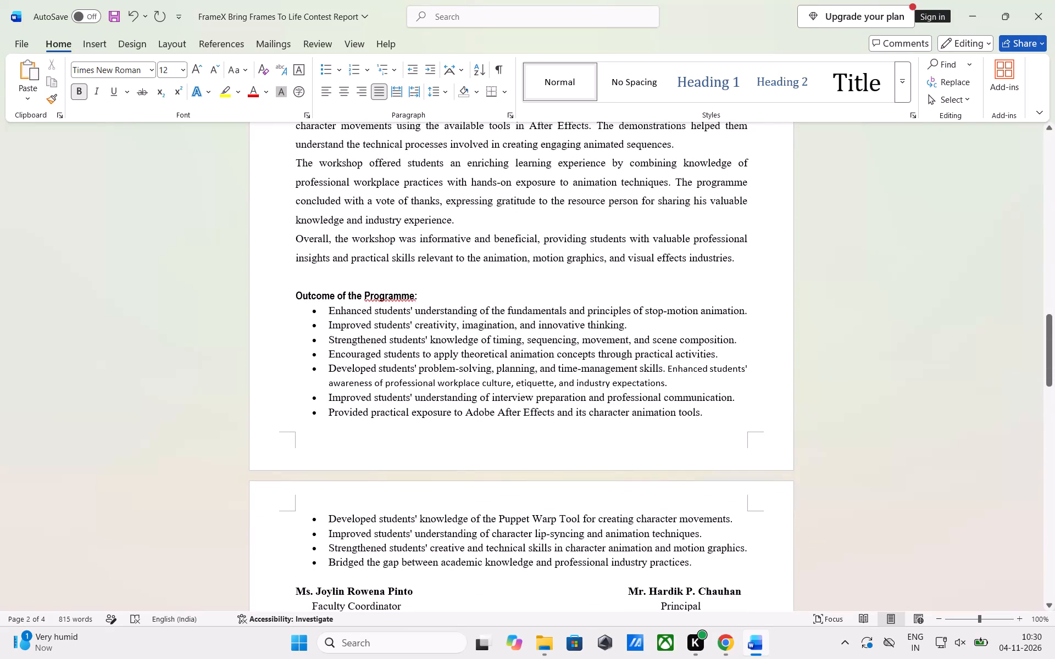
pyautogui.moveTo(335, 311); pyautogui.dragTo(779, 563)
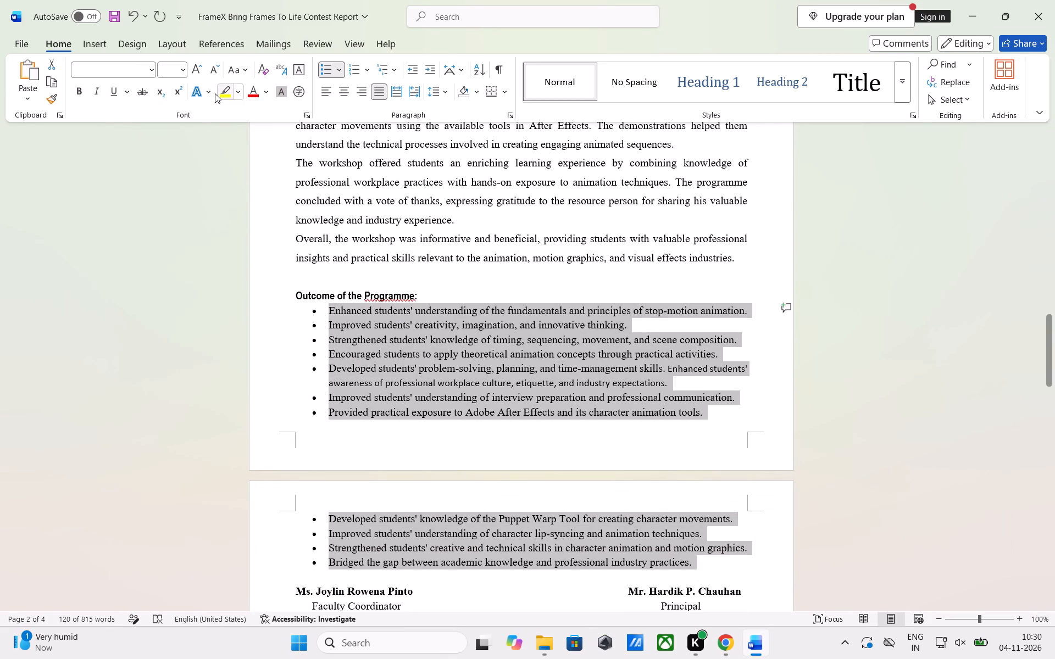
pyautogui.click(153, 72)
pyautogui.click(140, 249)
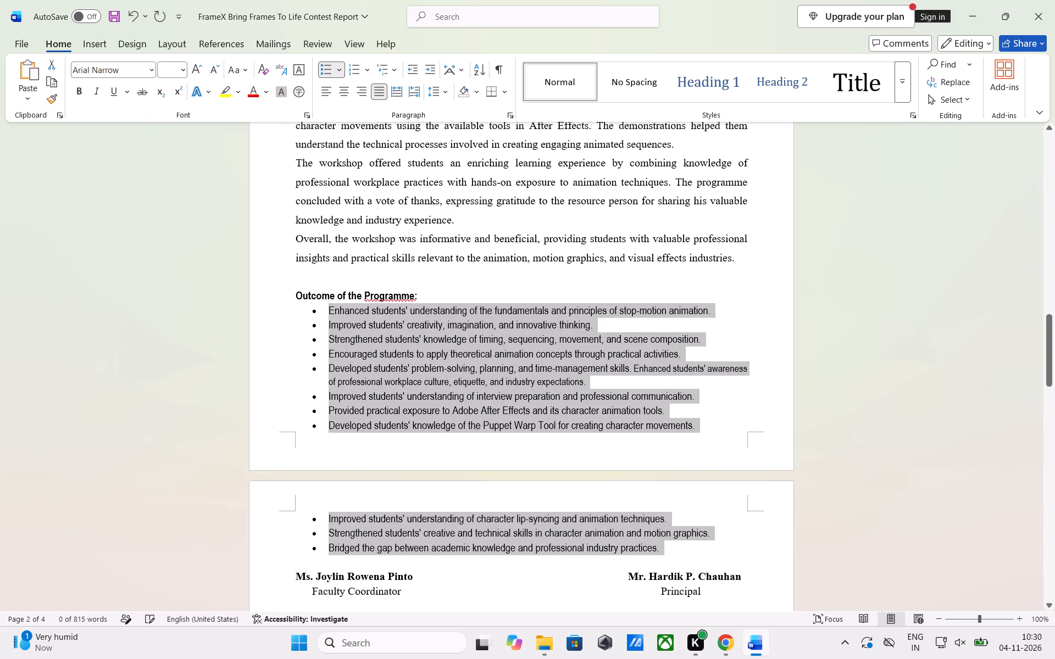
pyautogui.click(145, 69)
pyautogui.click(151, 70)
pyautogui.click(147, 253)
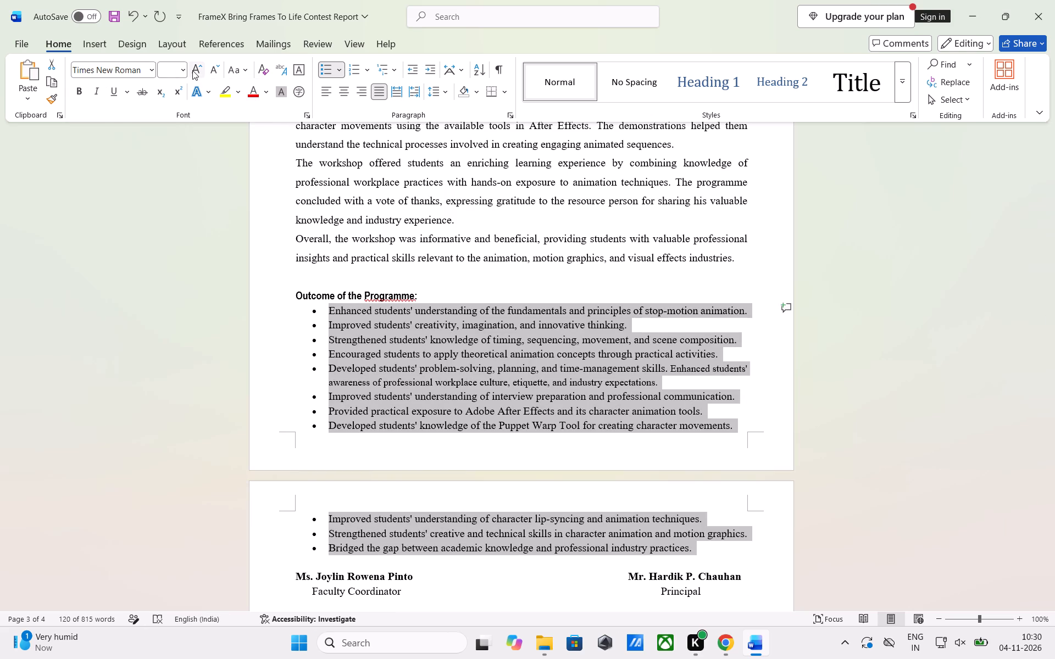
pyautogui.click(181, 70)
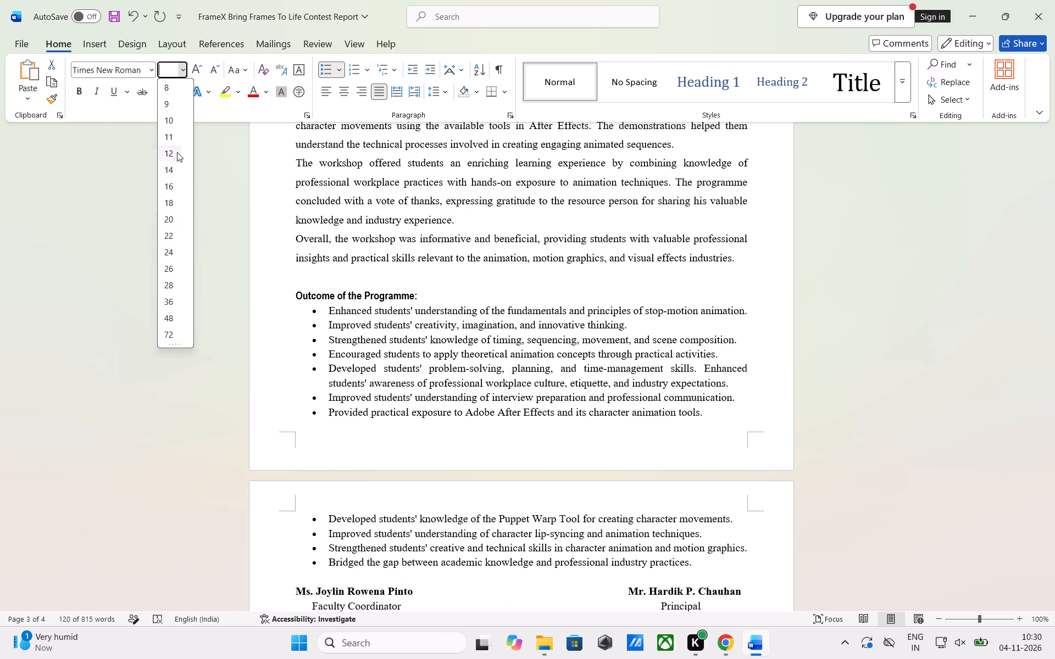
pyautogui.click(177, 153)
# Set the line spacing of the selected outcome bullets to 1.5.
pyautogui.scroll(-1, 465, 433)
pyautogui.click(431, 89)
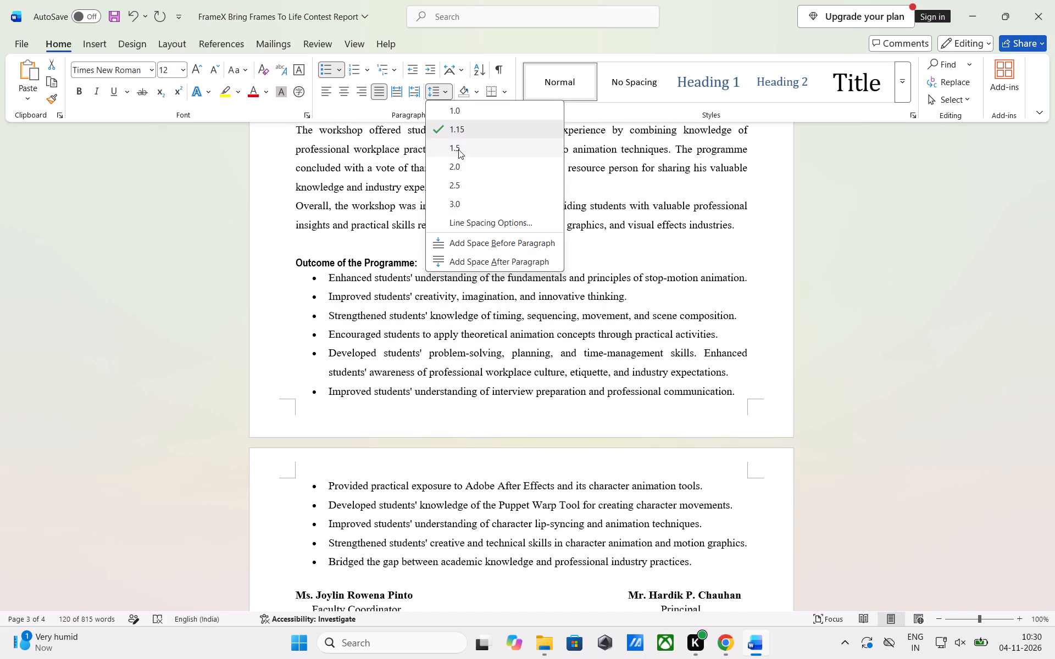
pyautogui.click(458, 153)
pyautogui.click(632, 386)
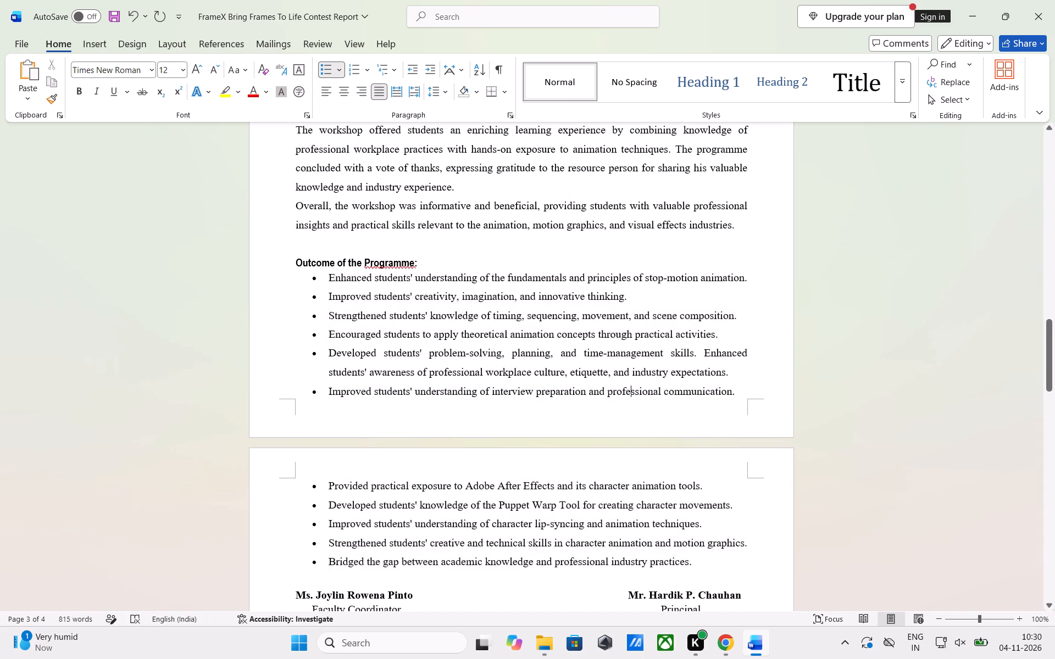
# Add an unbulleted blank line after the last outcome bullet, above the coordinator and principal signatures.
pyautogui.scroll(3, 632, 386)
pyautogui.scroll(-9, 633, 386)
pyautogui.click(747, 359)
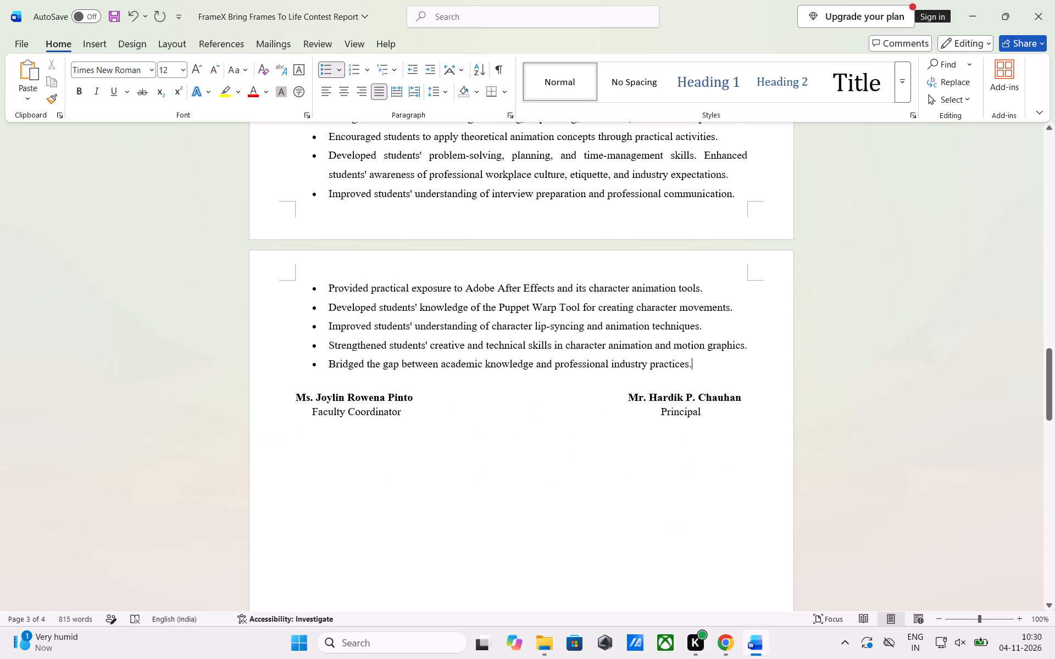
pyautogui.press('Return')
pyautogui.scroll(1, 222, 242)
pyautogui.press('BackSpace')
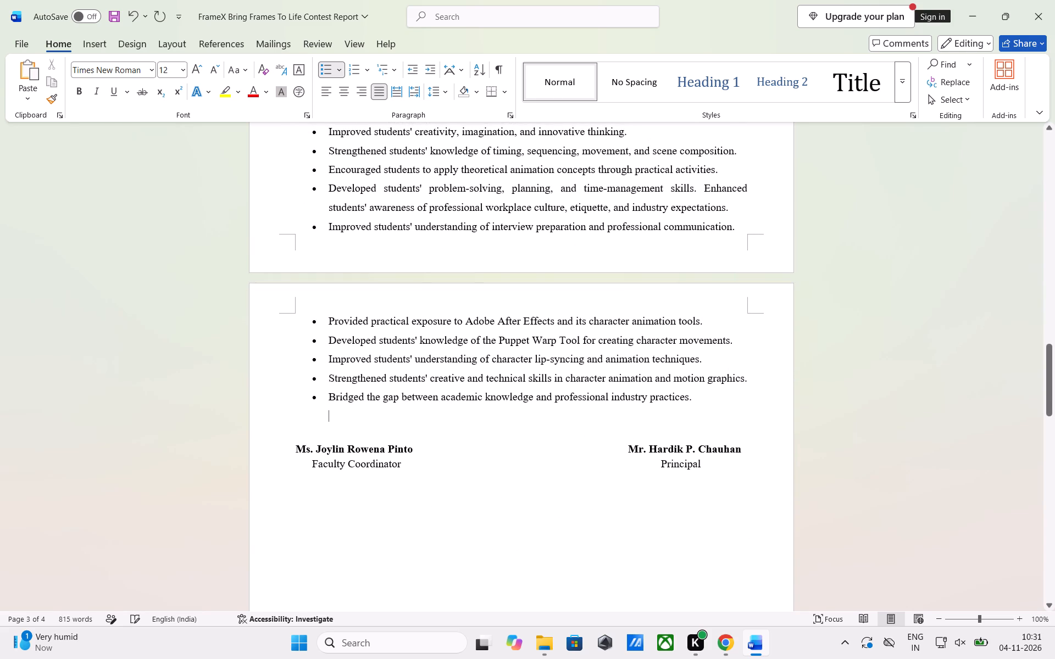
# Review the report from the outcome bullets back up to the title and date lines on the first page.
pyautogui.scroll(6, 460, 406)
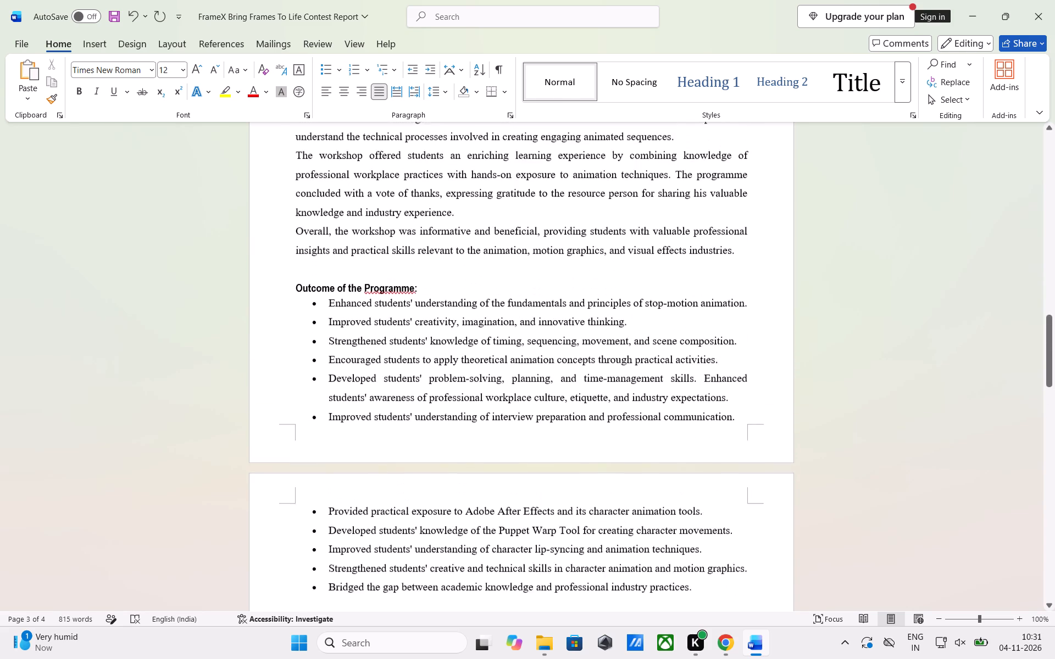
pyautogui.scroll(8, 453, 406)
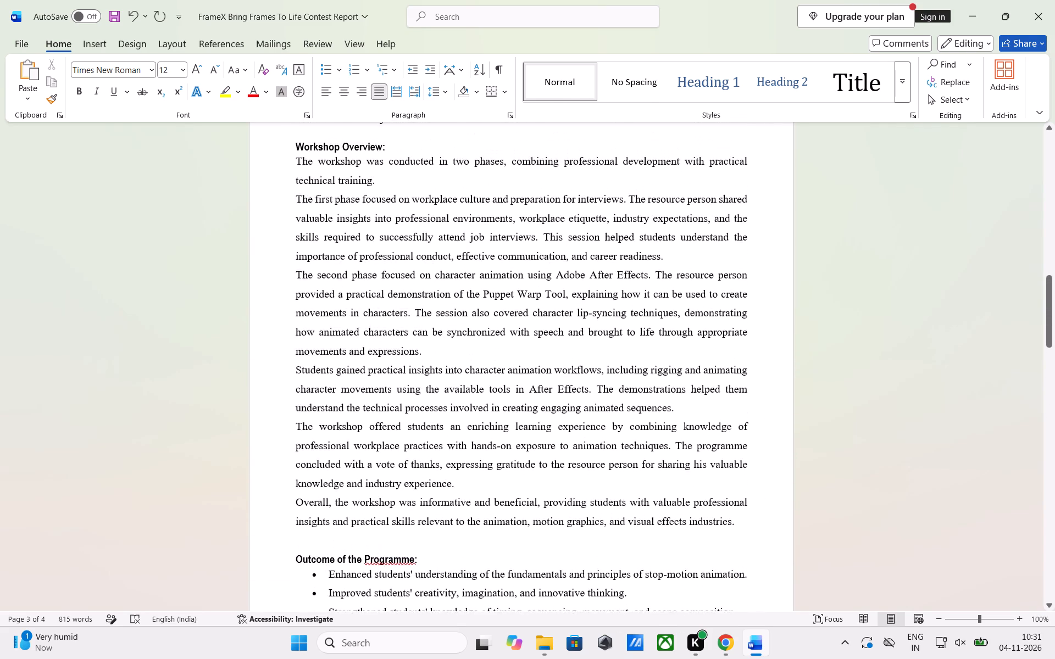
pyautogui.scroll(9, 452, 406)
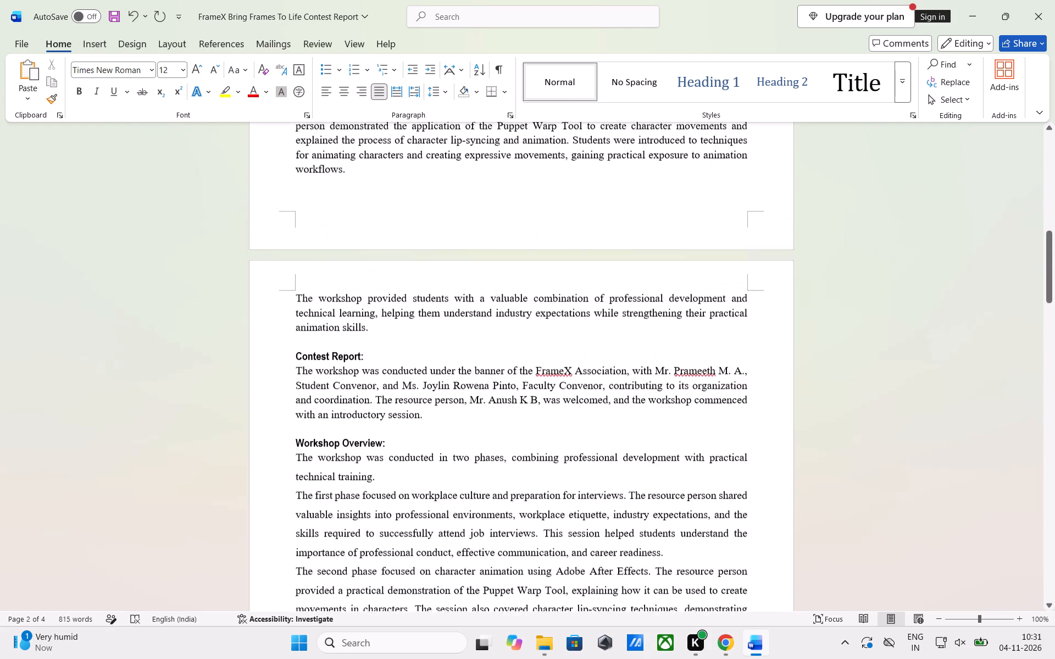
pyautogui.scroll(13, 452, 406)
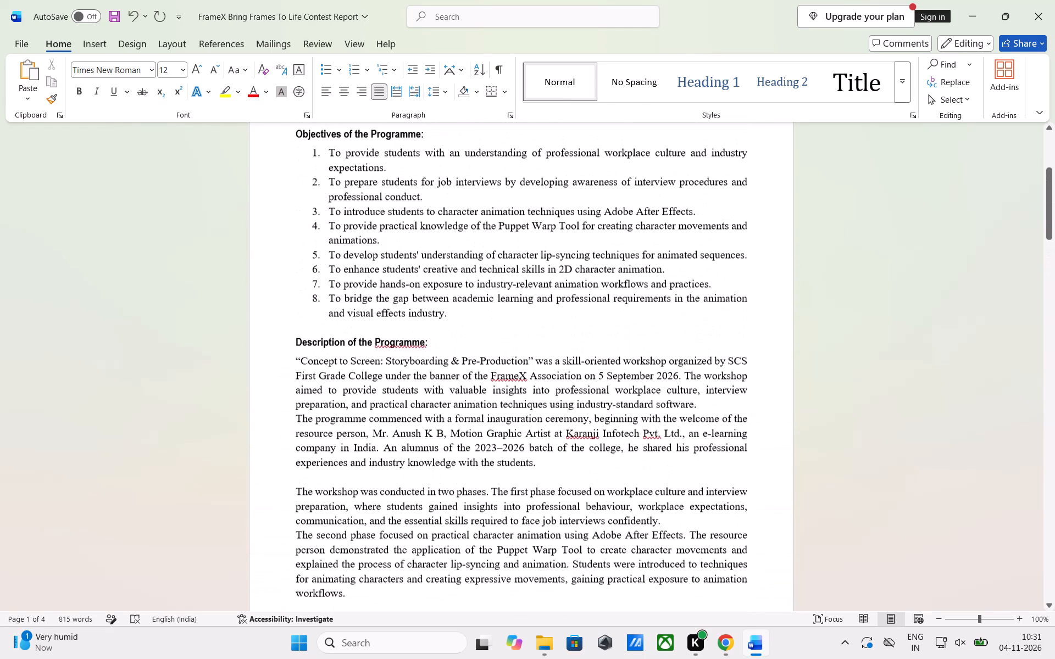
pyautogui.scroll(5, 452, 406)
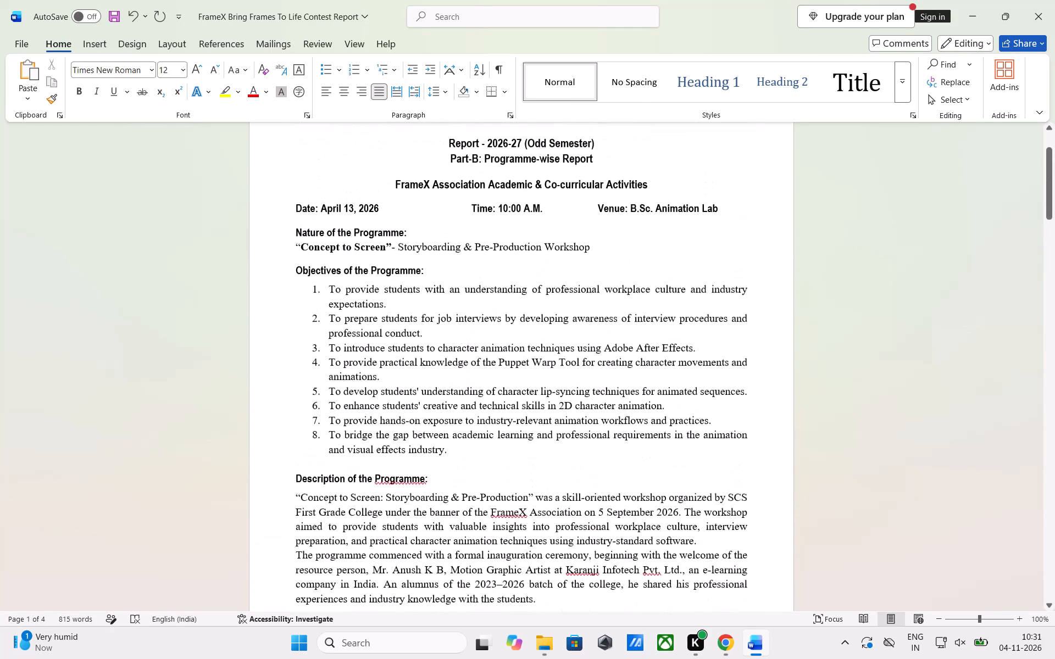
pyautogui.scroll(2, 443, 406)
# Delete the contest poster image from the first frame under the "Photographs of FrameX" heading on the last page.
pyautogui.scroll(-11, 443, 406)
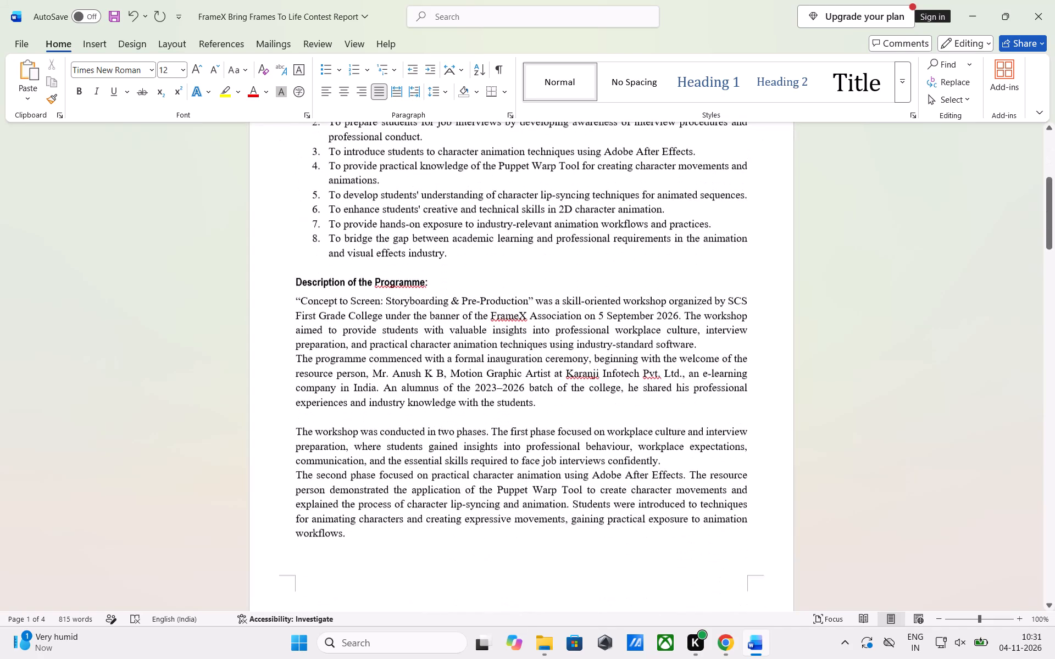
pyautogui.scroll(-20, 441, 422)
pyautogui.scroll(-19, 441, 422)
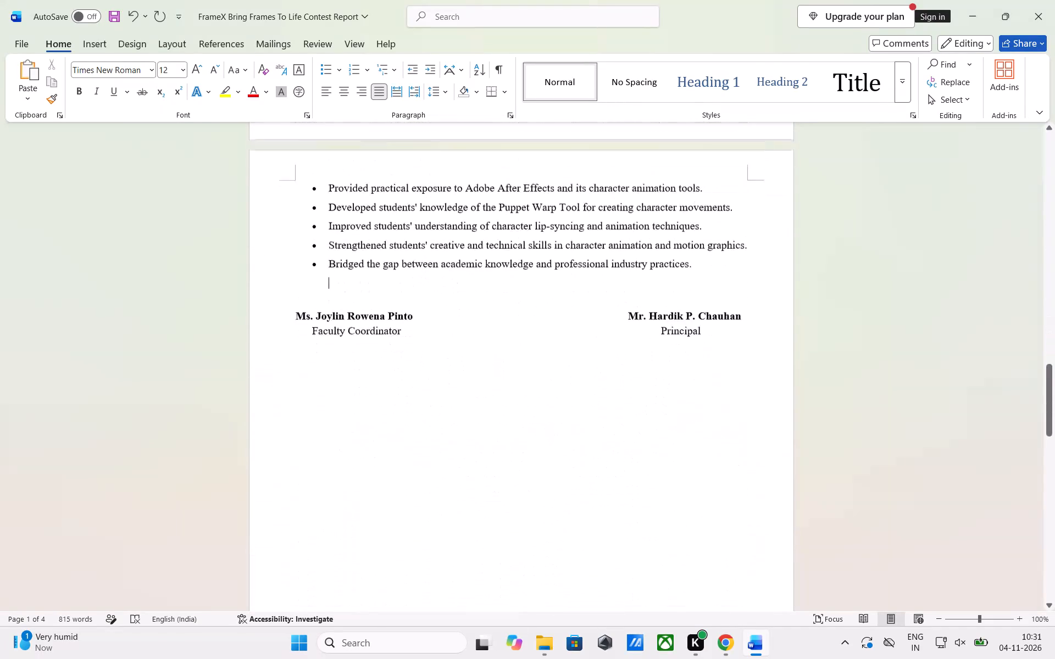
pyautogui.scroll(-20, 625, 535)
pyautogui.scroll(-1, 625, 535)
pyautogui.click(365, 368)
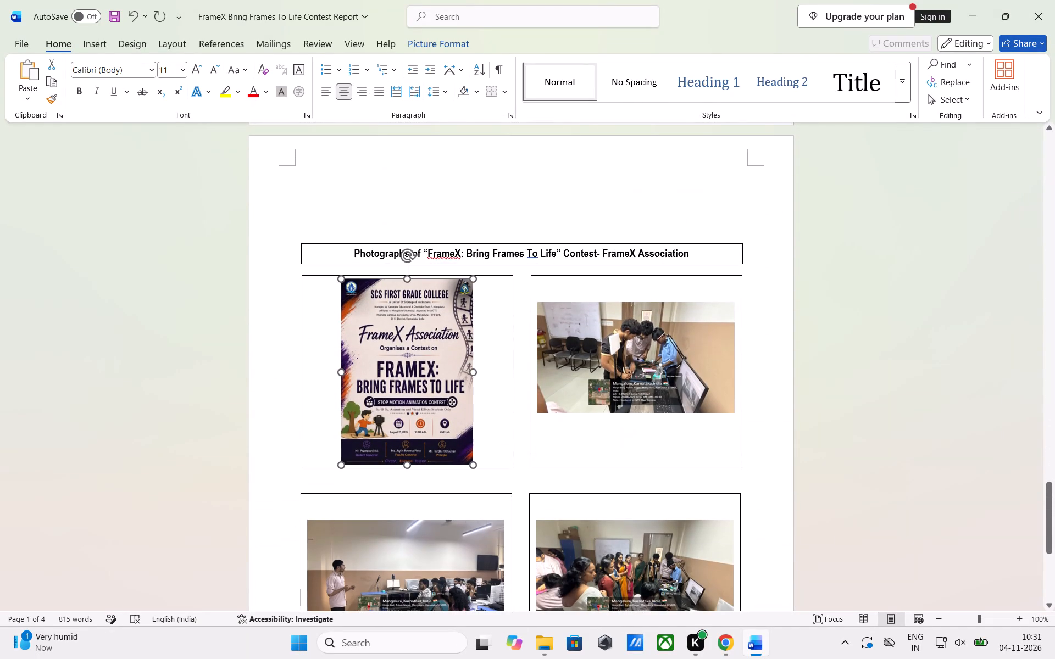
pyautogui.press('Delete')
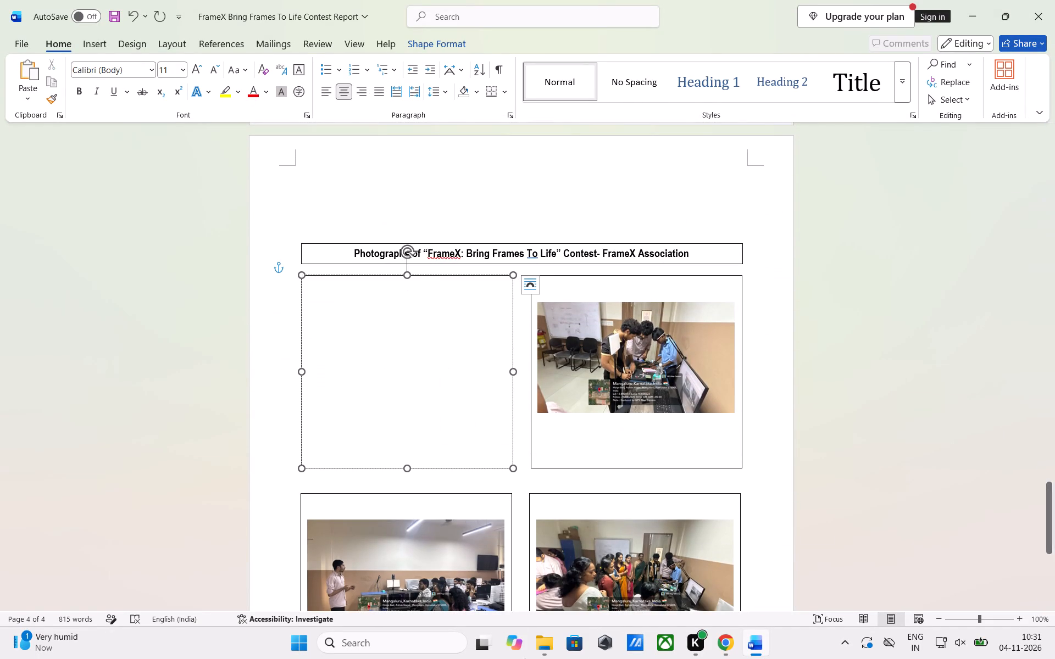
# Switch from the Word report to another open window.
pyautogui.hotkey('alt', 'Tab')
pyautogui.hotkey('alt', 'Tab')
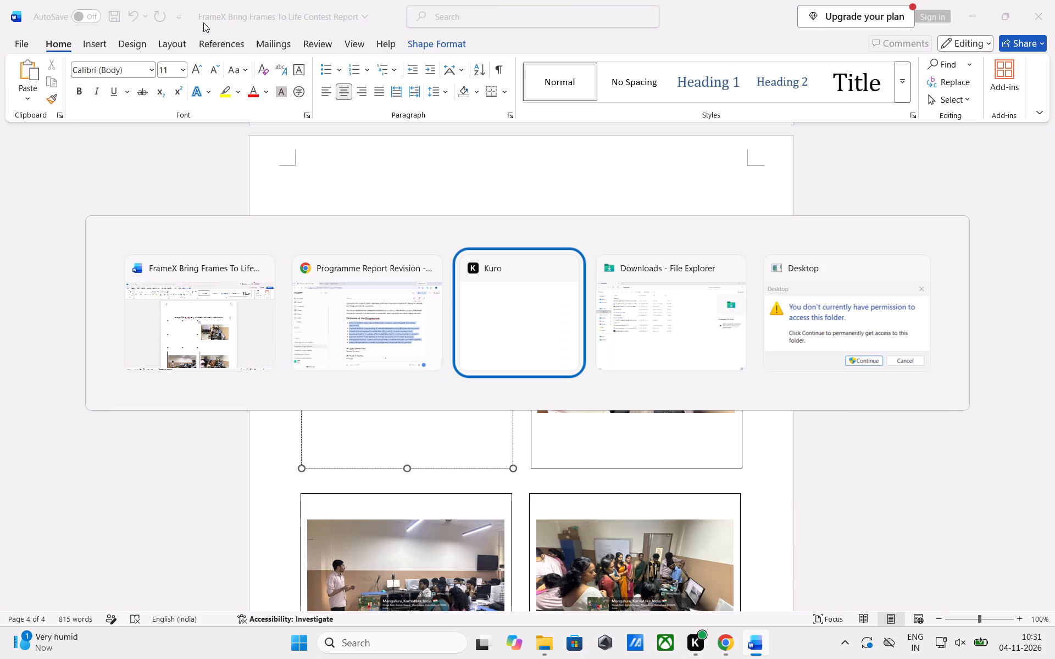
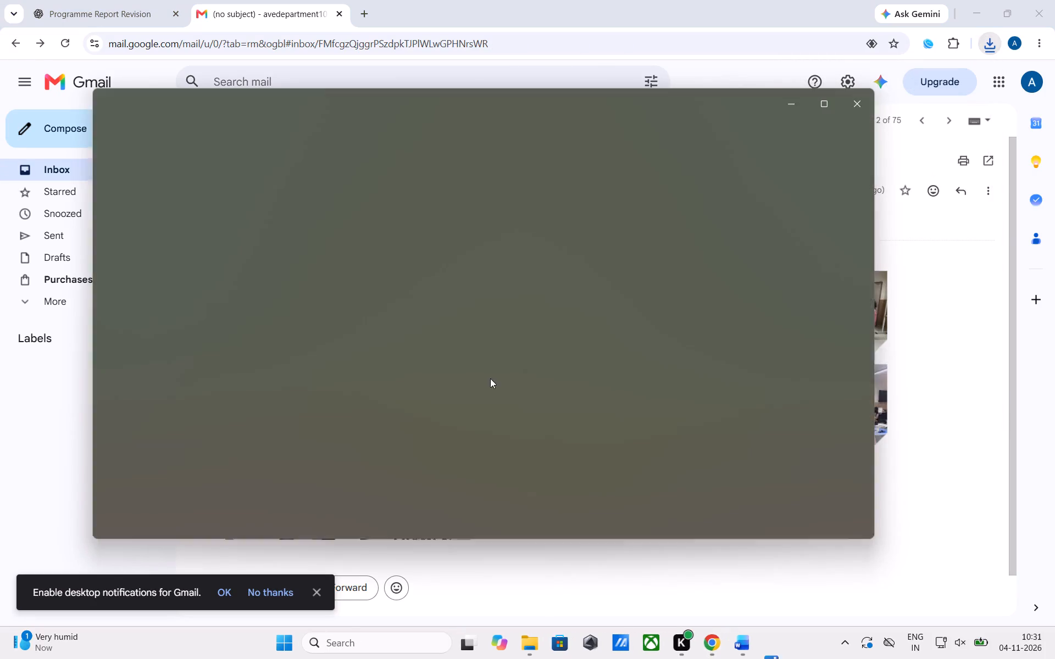
# Copy the opened photo of the seated panel and standing speaker into the empty upper-left photo frame of the Word report.
pyautogui.rightClick(487, 316)
pyautogui.click(510, 337)
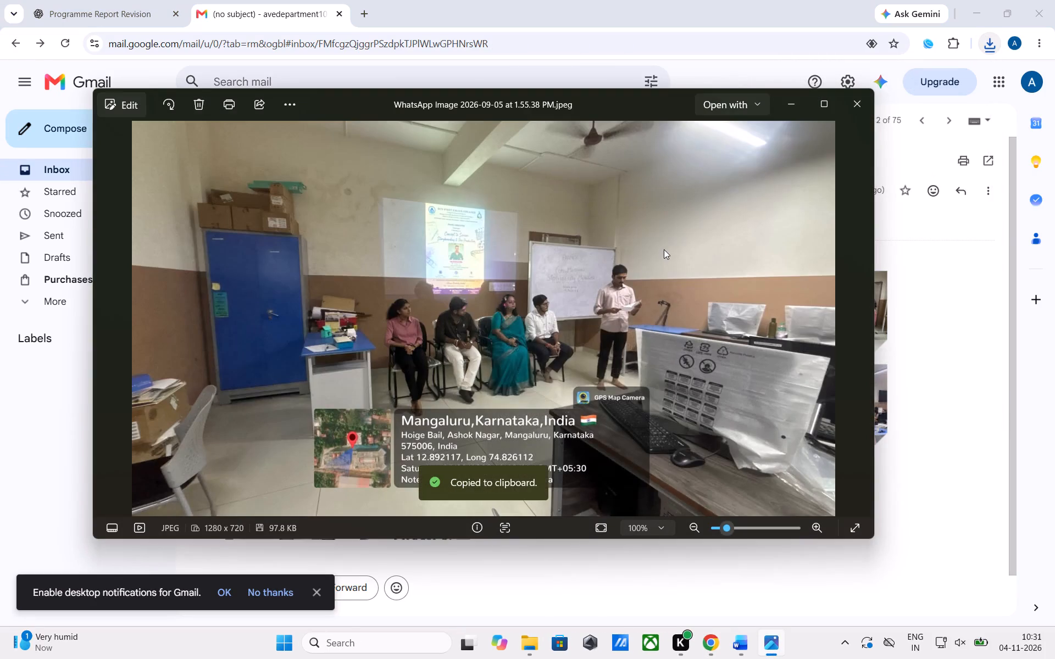
pyautogui.hotkey('alt', 'Tab')
pyautogui.hotkey('alt', 'Tab')
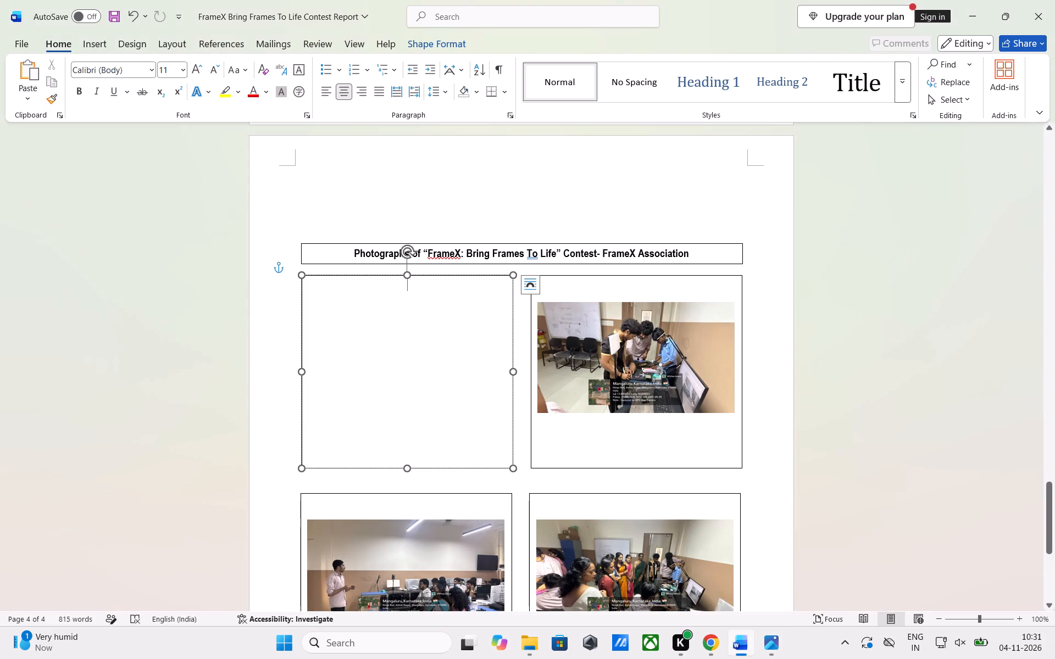
pyautogui.click(415, 359)
pyautogui.hotkey('ctrl', 'v')
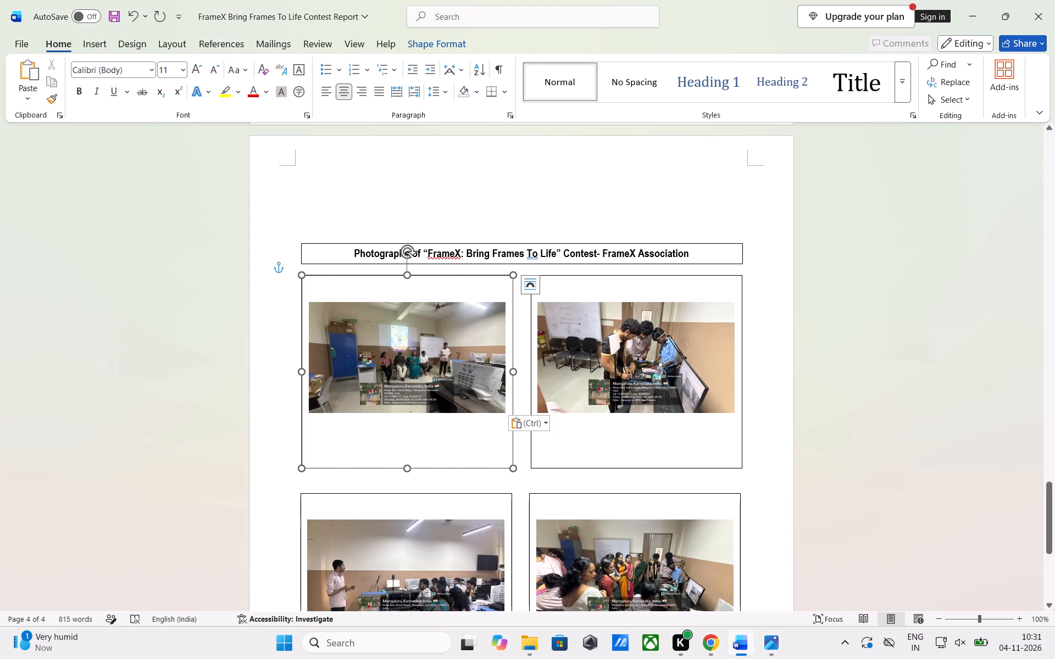
# Delete the old photo from the report's upper-right photo frame and switch back to Photos to get its replacement.
pyautogui.click(623, 349)
pyautogui.press('Delete')
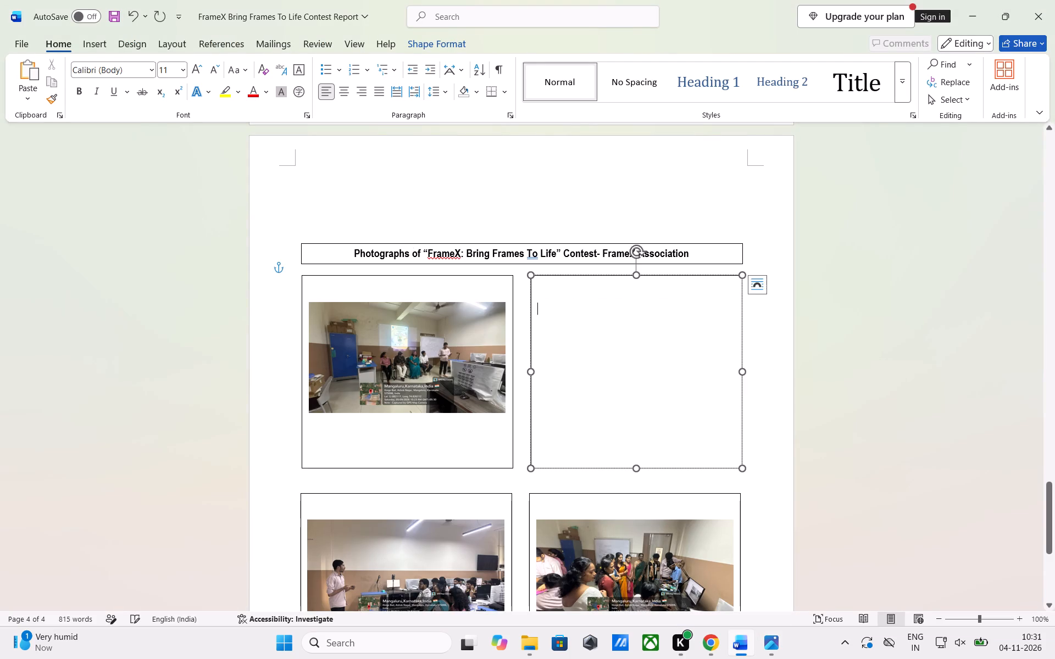
pyautogui.hotkey('alt', 'Tab')
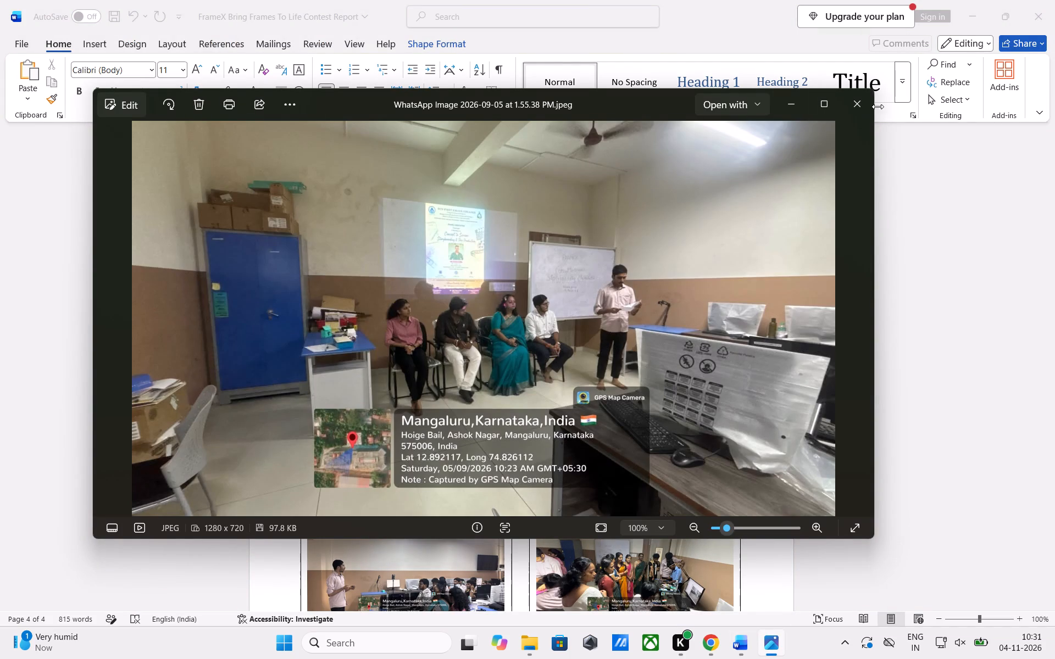
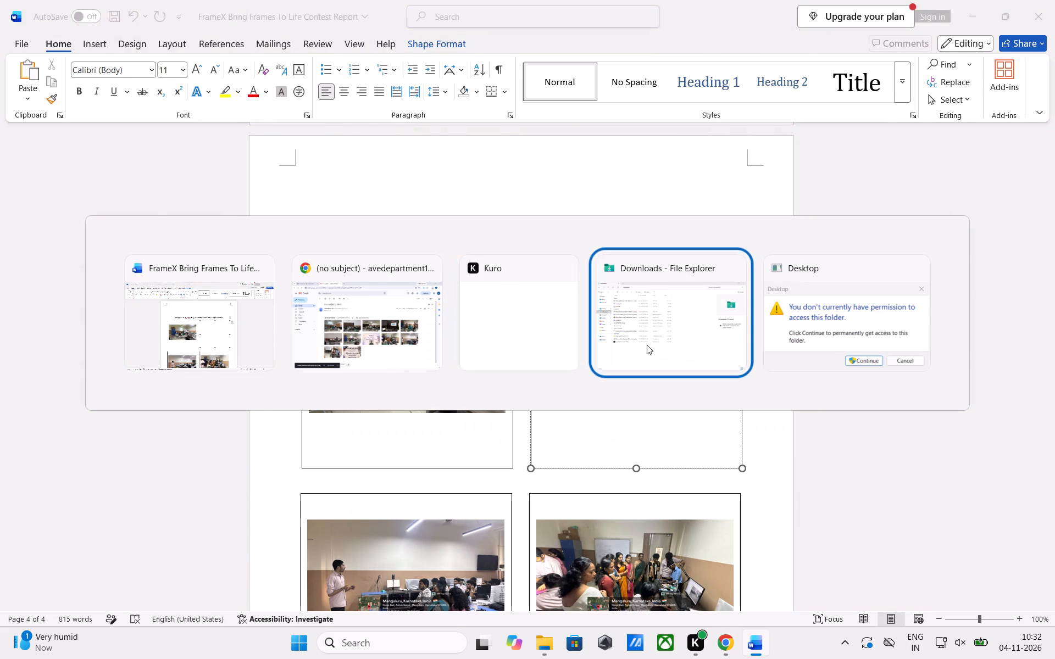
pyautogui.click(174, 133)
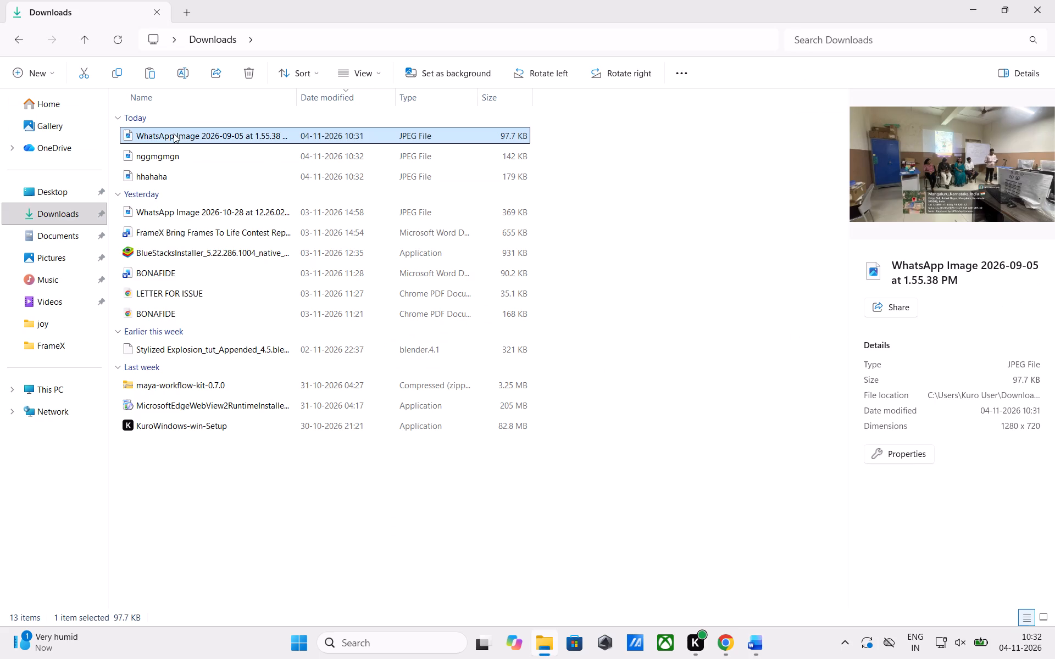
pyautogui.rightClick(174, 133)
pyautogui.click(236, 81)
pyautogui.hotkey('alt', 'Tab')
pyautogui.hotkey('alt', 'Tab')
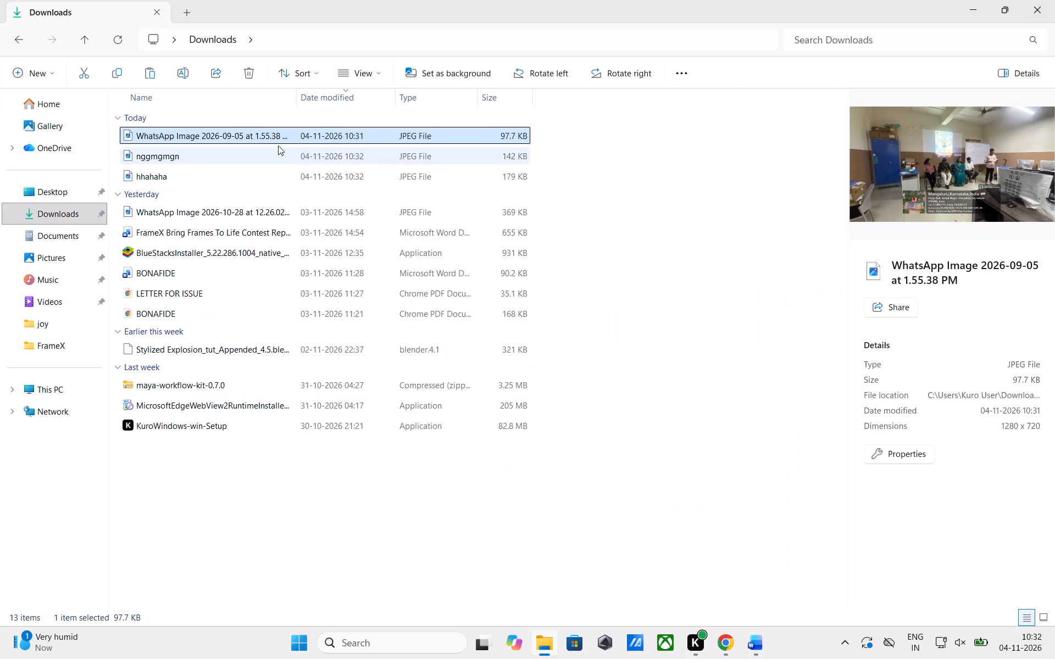
# Copy the nggmgmgn image from Downloads into the empty top-row photo frame of the Word report, removing the extra blank line above it.
pyautogui.click(121, 41)
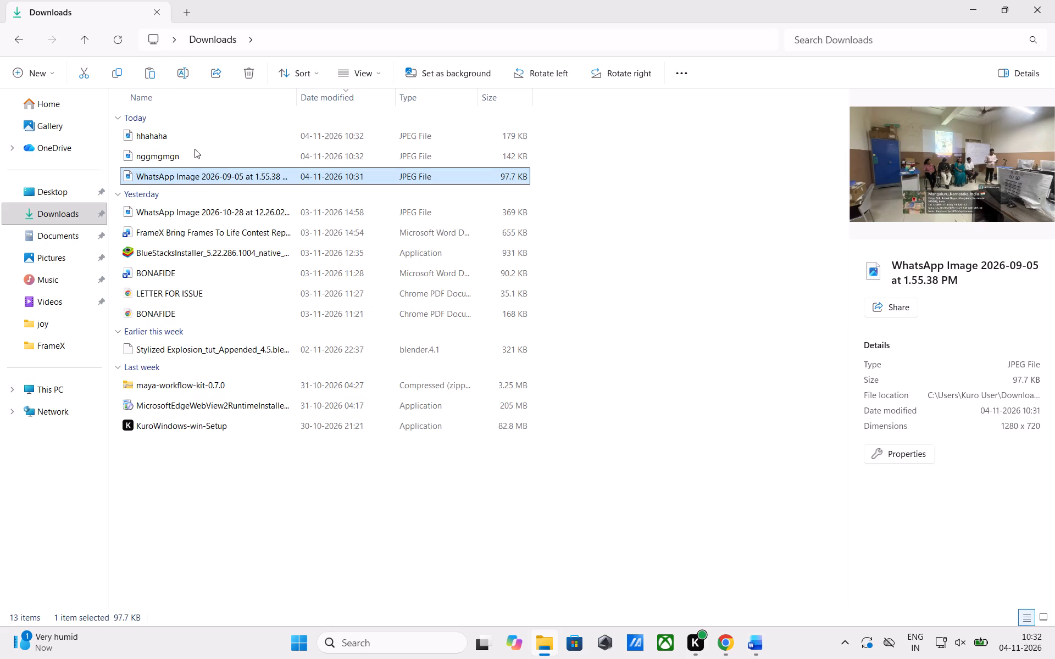
pyautogui.click(185, 151)
pyautogui.rightClick(185, 151)
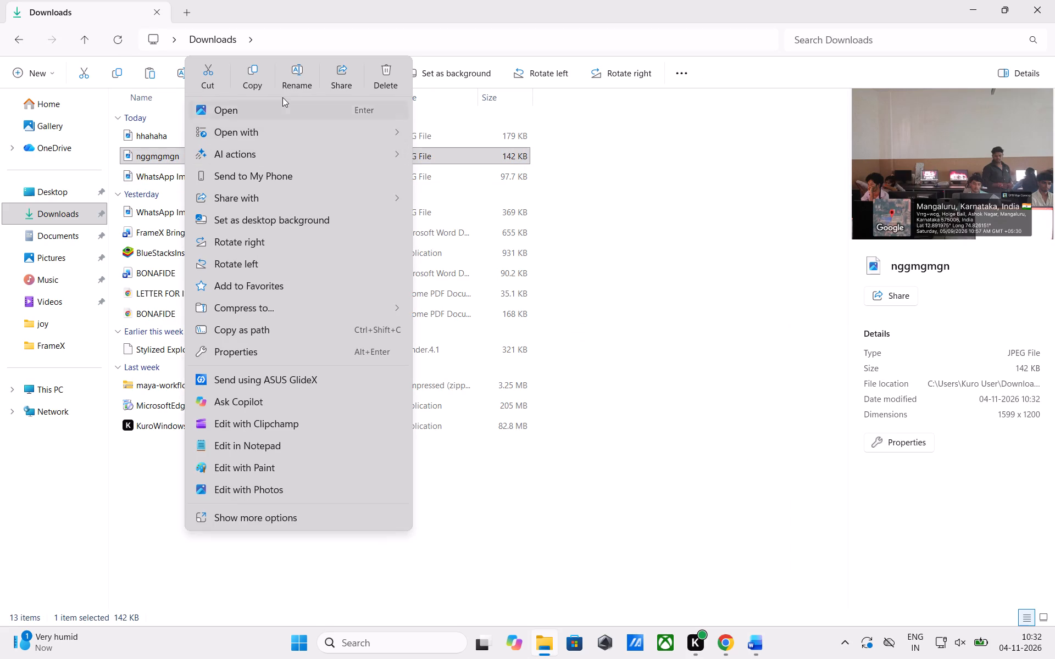
pyautogui.click(258, 77)
pyautogui.hotkey('alt', 'Tab')
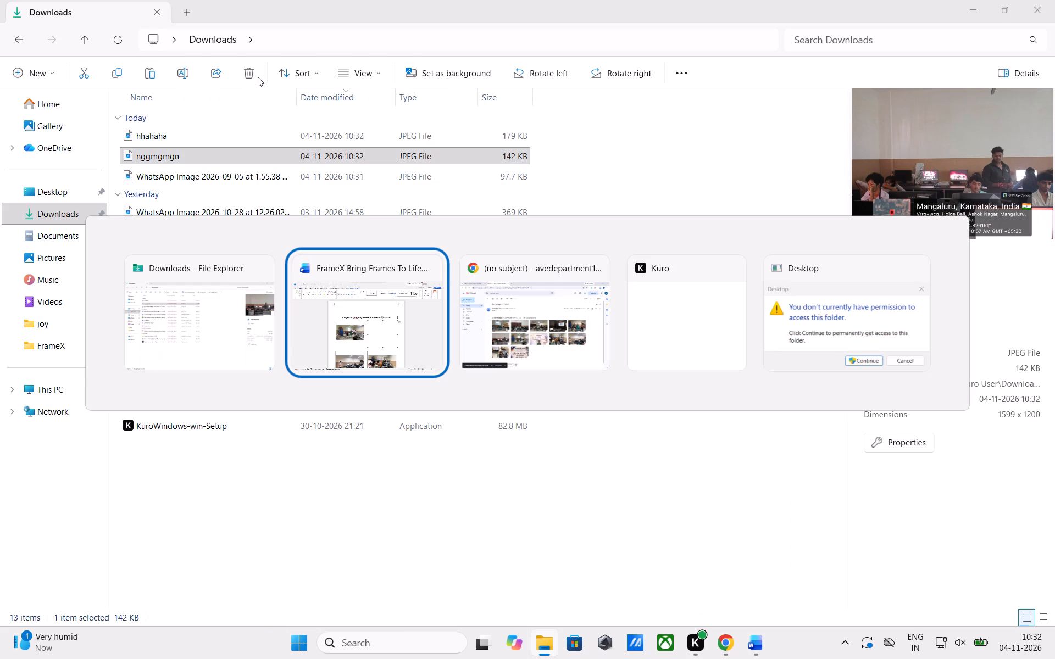
pyautogui.hotkey('ctrl', 'v')
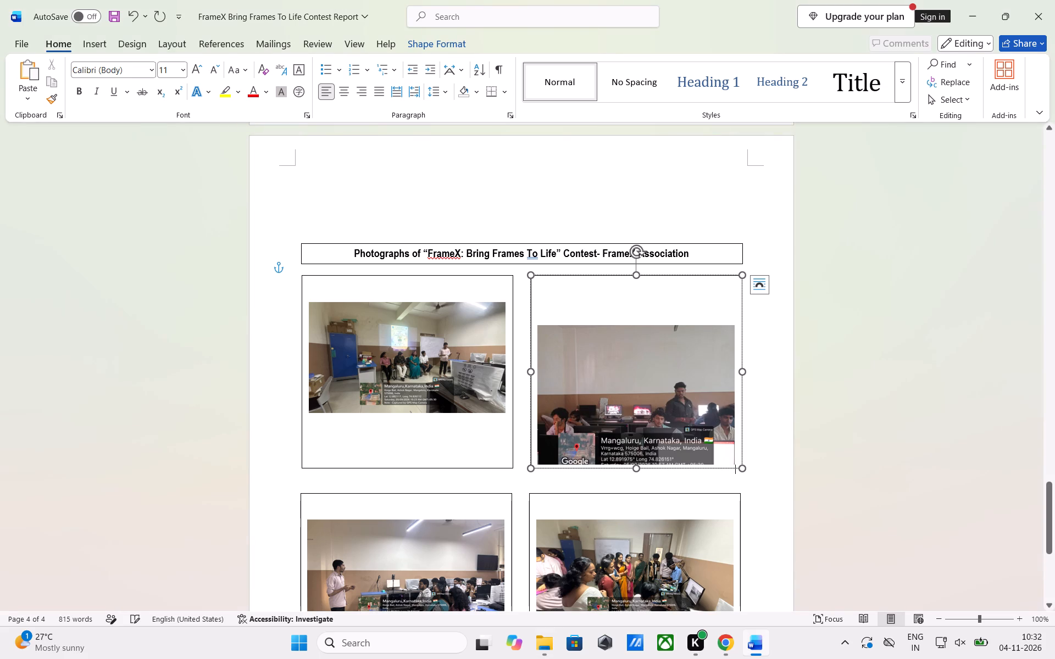
pyautogui.click(618, 305)
pyautogui.press('BackSpace')
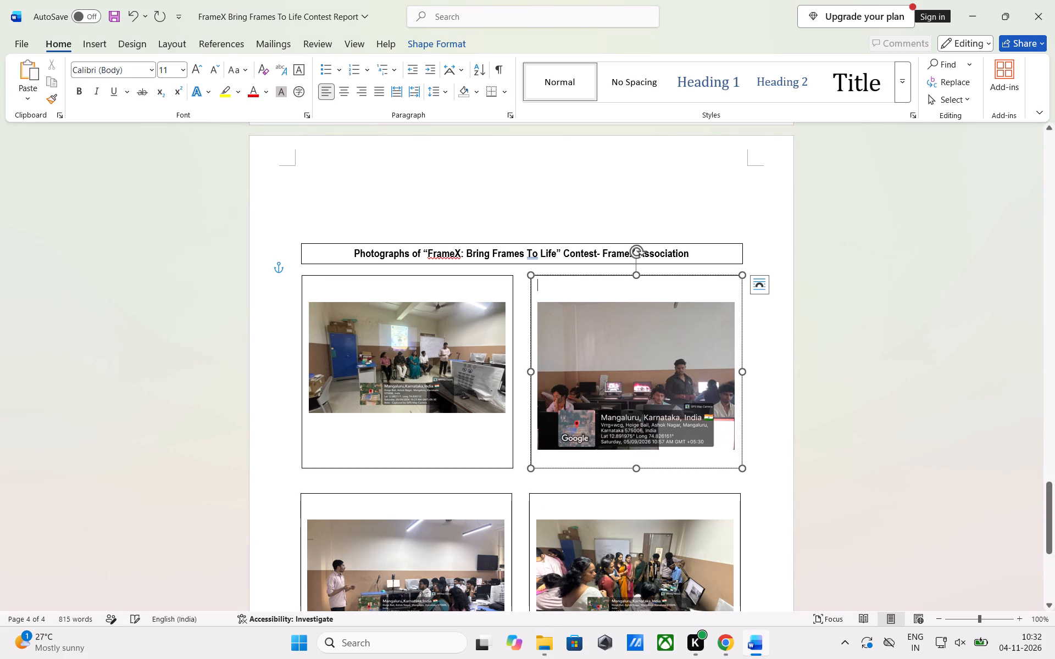
# Delete the photo in the second row's first frame and get the hhahaha image from Downloads in File Explorer as its replacement.
pyautogui.scroll(-5, 646, 427)
pyautogui.click(370, 398)
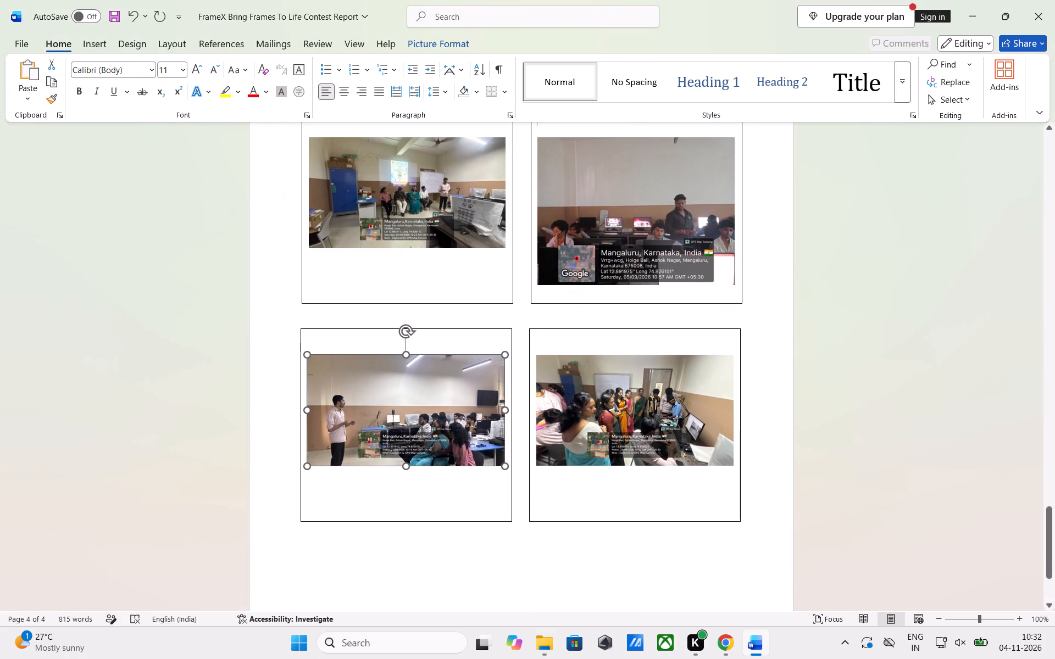
pyautogui.press('Delete')
pyautogui.hotkey('alt', 'Tab')
pyautogui.click(273, 143)
pyautogui.rightClick(269, 142)
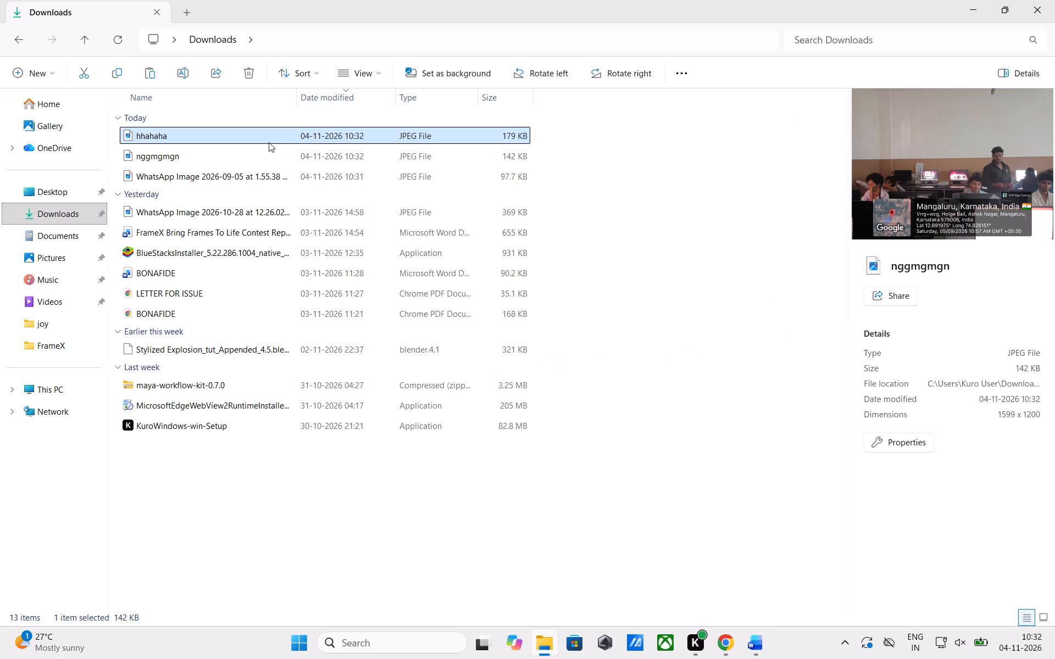
# Switch to the Word report and paste the hhahaha photo into the empty lower-left photo frame on page 4.
pyautogui.click(340, 79)
pyautogui.hotkey('alt', 'Tab')
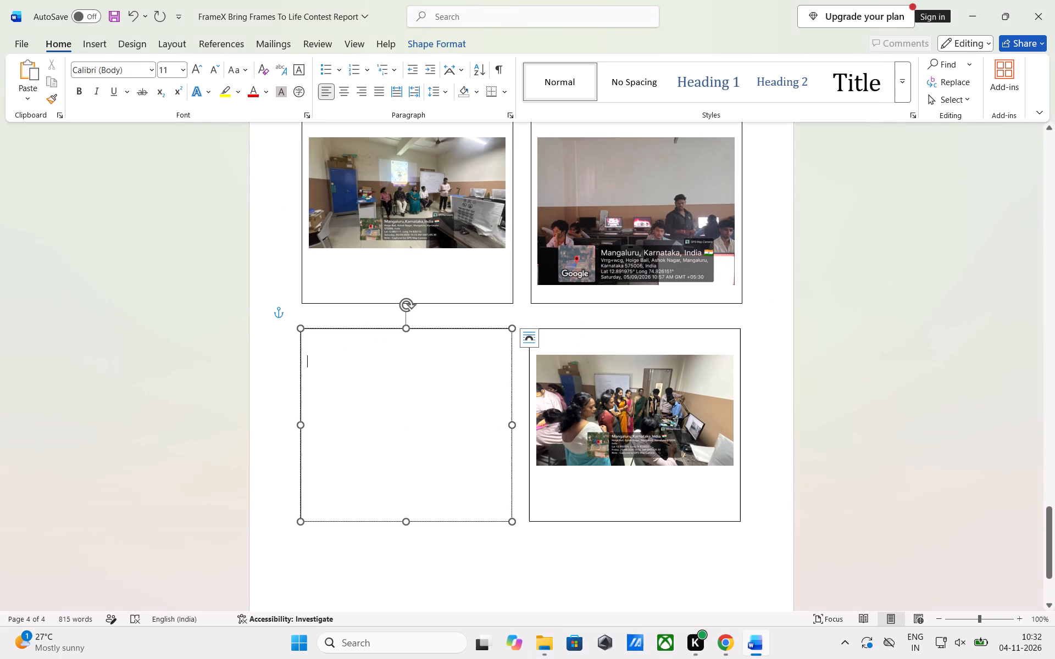
pyautogui.hotkey('ctrl', 'v')
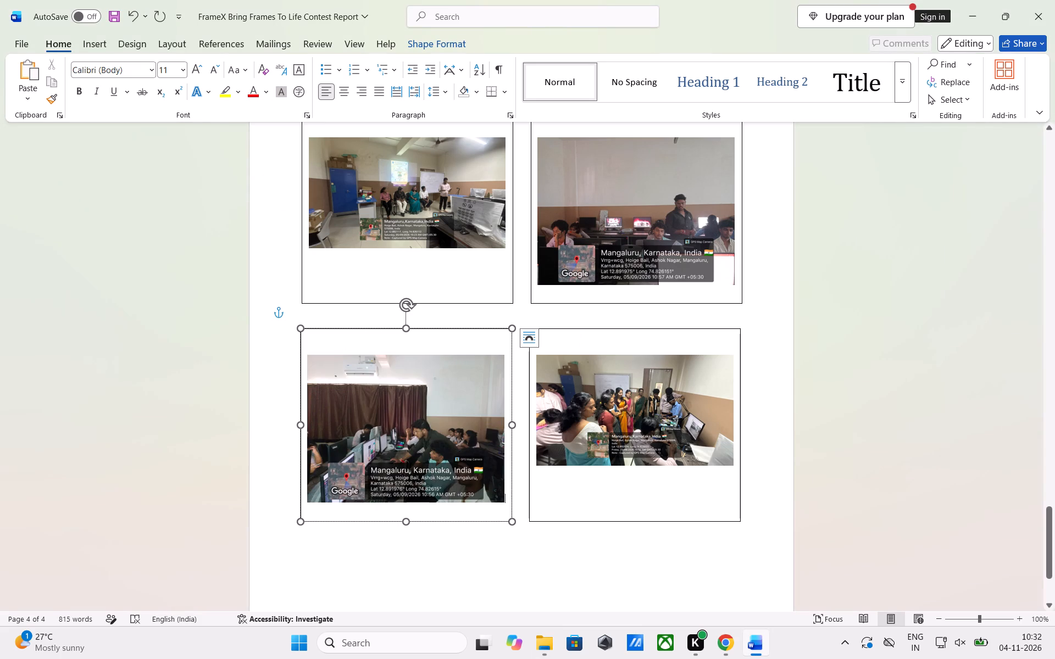
# Delete the old group photo from the lower-right photo frame on page 4 of the report.
pyautogui.click(599, 377)
pyautogui.press('Delete')
# Switch to the Gmail message with the workshop photo attachments to get a replacement for the lower-right frame.
pyautogui.hotkey('alt', 'Tab')
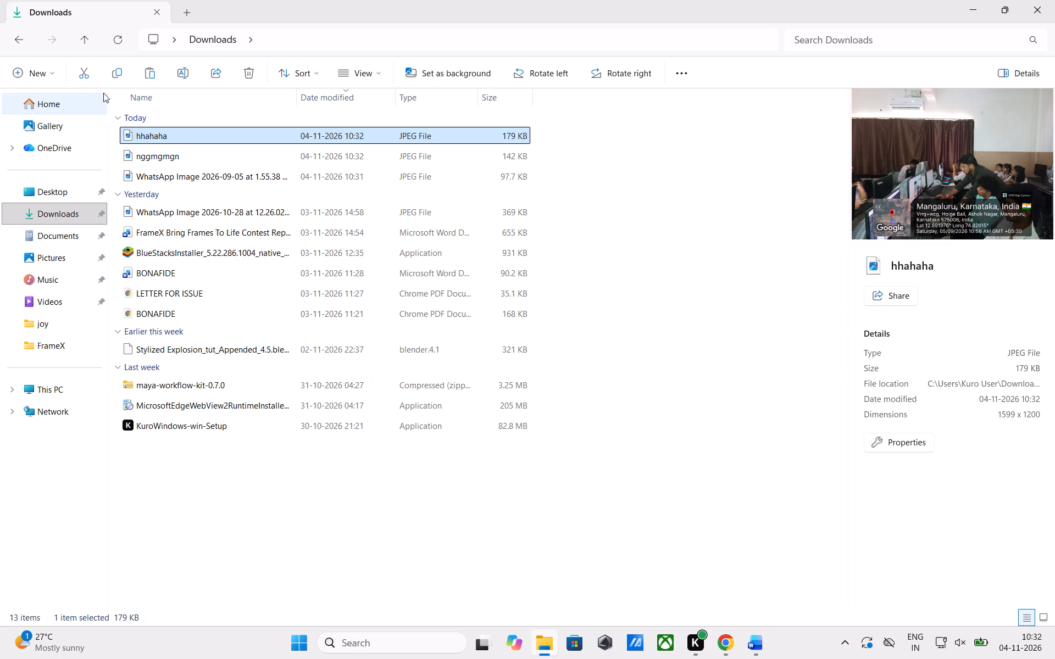
pyautogui.click(117, 42)
pyautogui.doubleClick(128, 46)
pyautogui.hotkey('alt', 'Tab')
pyautogui.hotkey('alt', 'Tab')
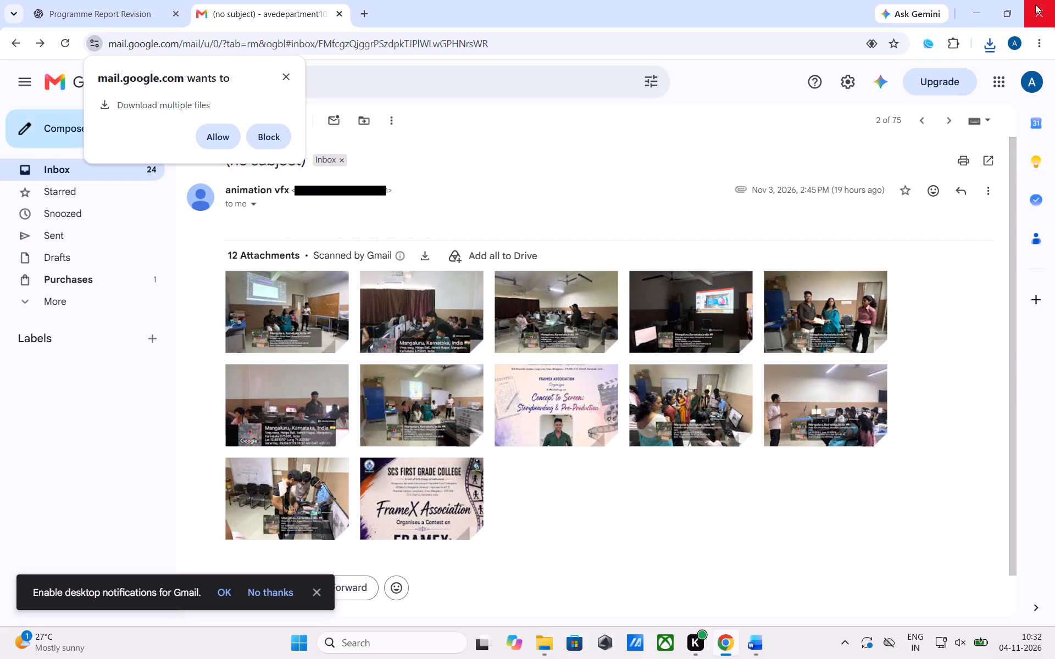
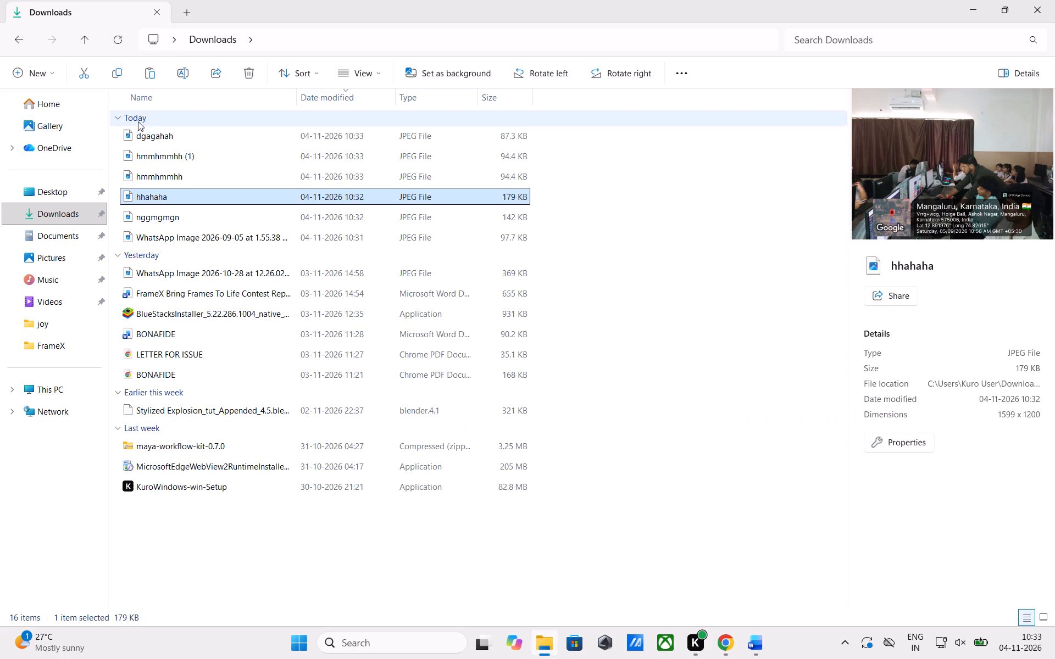
# Delete the duplicate photo hmmhmmhh (1) from the Downloads folder.
pyautogui.click(173, 148)
pyautogui.press('Delete')
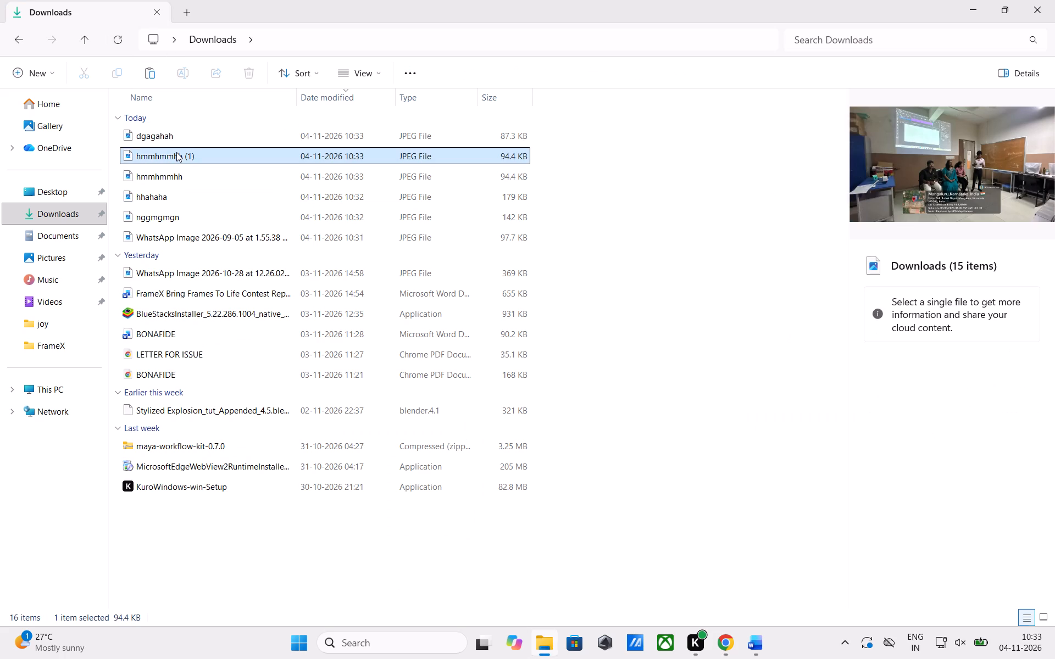
# Preview the remaining workshop photos, copy the dgagahah photo from Downloads, and switch to the Word report with the empty photo frame.
pyautogui.click(168, 172)
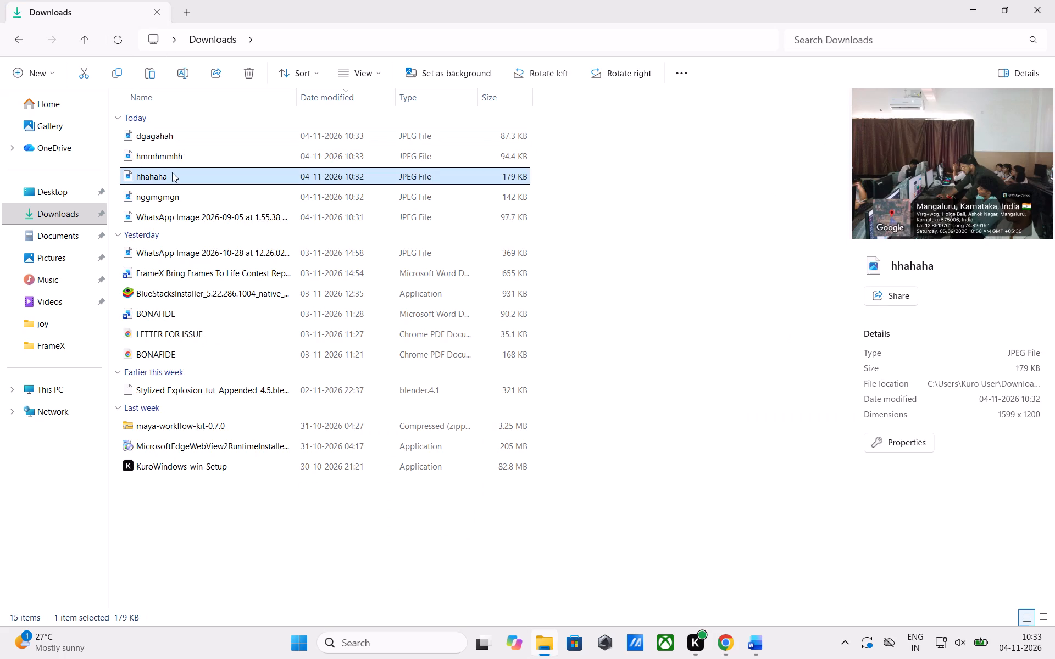
pyautogui.click(173, 152)
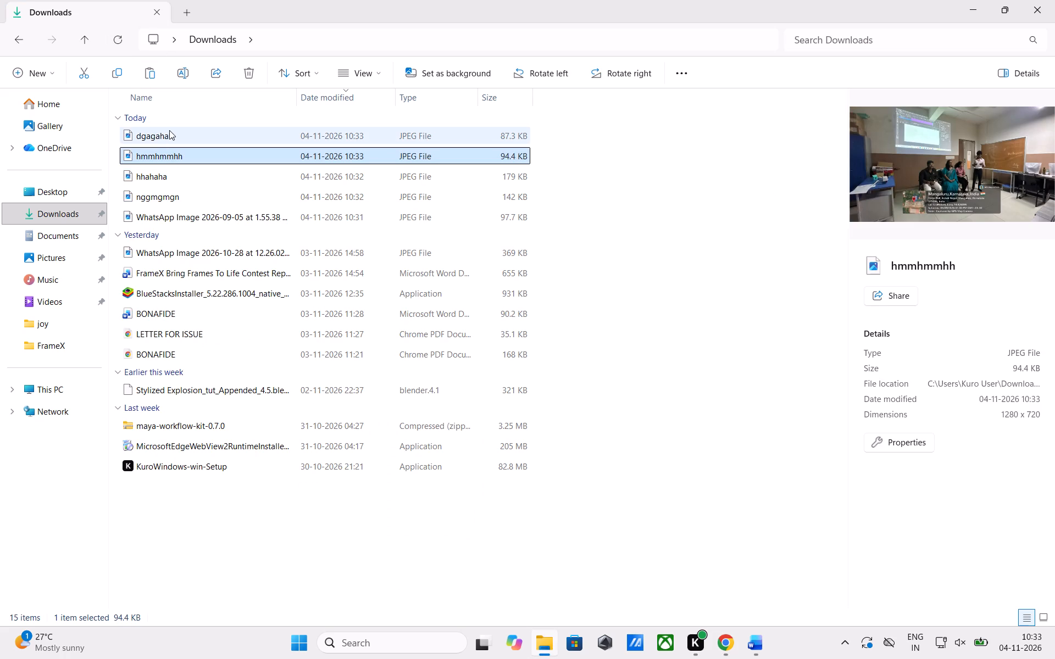
pyautogui.click(169, 130)
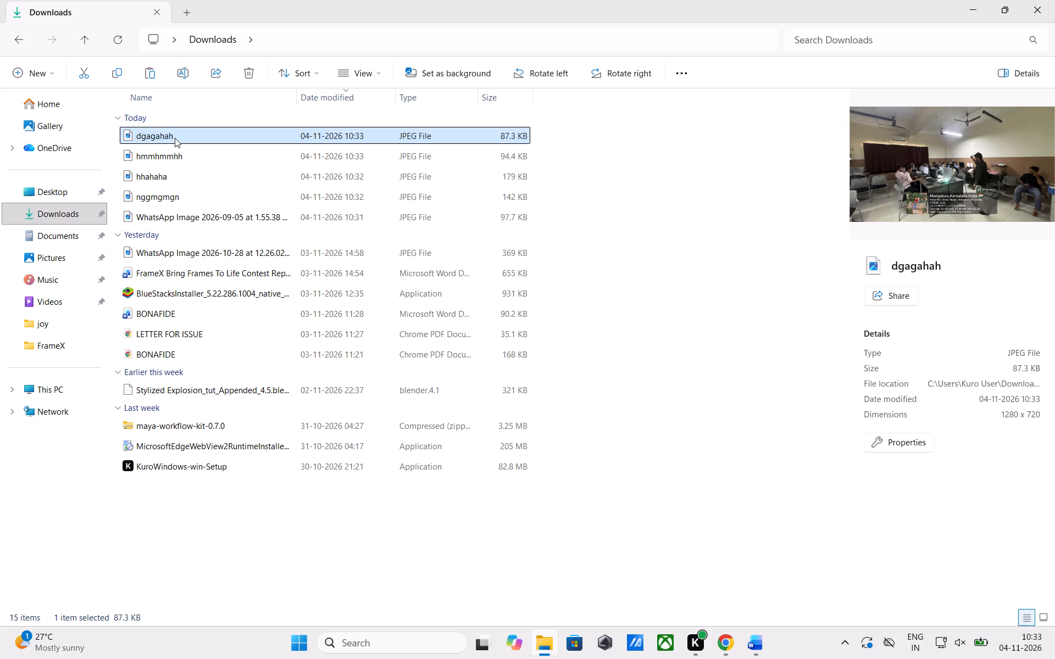
pyautogui.hotkey('ctrl', 'c')
pyautogui.hotkey('alt', 'Tab')
pyautogui.hotkey('alt', 'Tab')
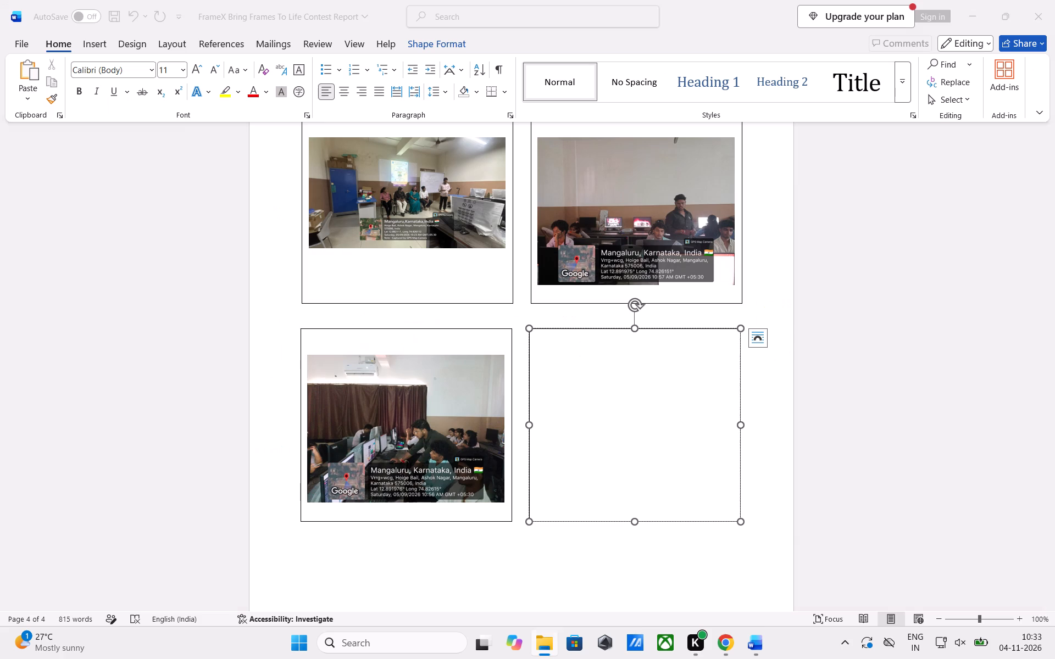
# Paste the dgagahah photo into the empty lower-right photo frame on page 4.
pyautogui.hotkey('ctrl', 'v')
pyautogui.scroll(-5, 637, 439)
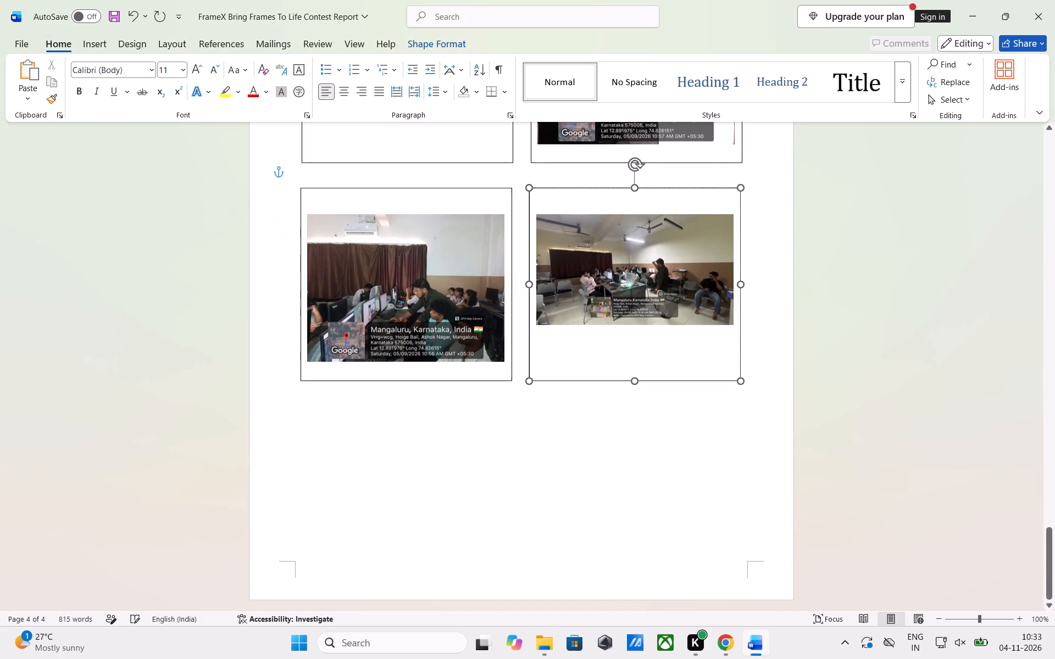
# Duplicate the lower-left photo frame, with its picture, into the blank space beneath it on page 4.
pyautogui.click(554, 383)
pyautogui.click(550, 377)
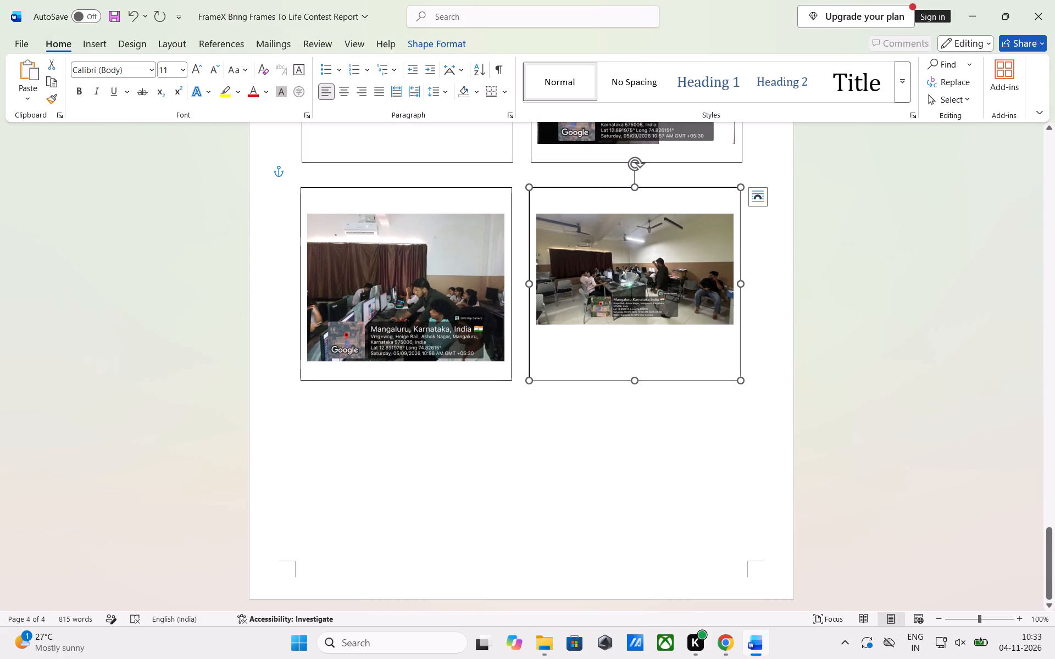
pyautogui.click(555, 379)
pyautogui.tripleClick(556, 379)
pyautogui.click(556, 381)
pyautogui.moveTo(515, 351); pyautogui.dragTo(522, 384)
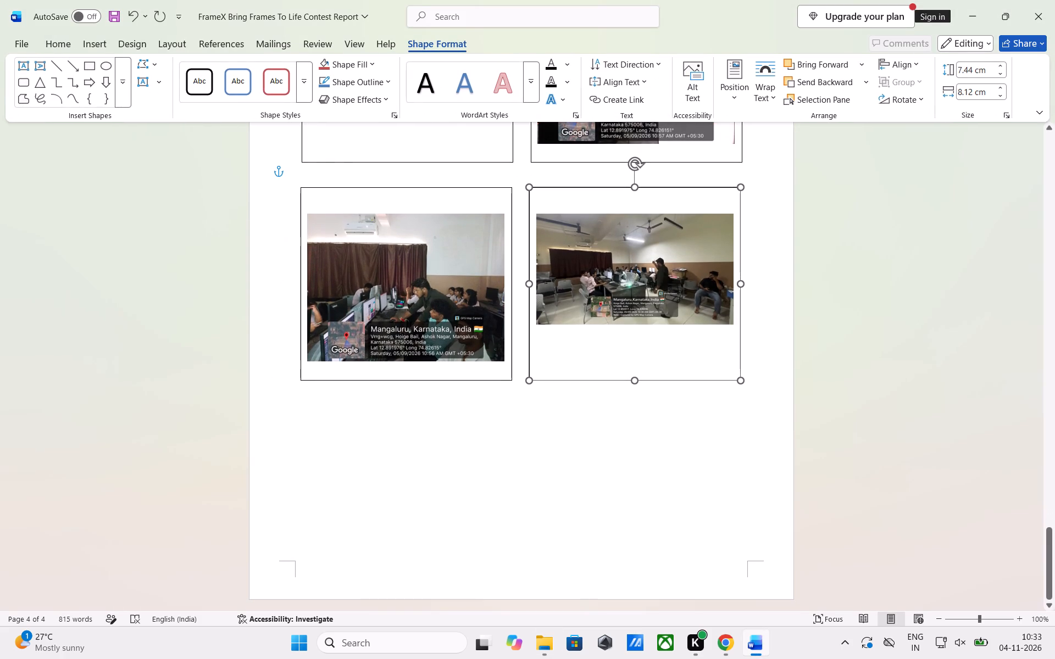
pyautogui.moveTo(522, 384); pyautogui.dragTo(546, 415)
pyautogui.click(491, 405)
pyautogui.click(485, 379)
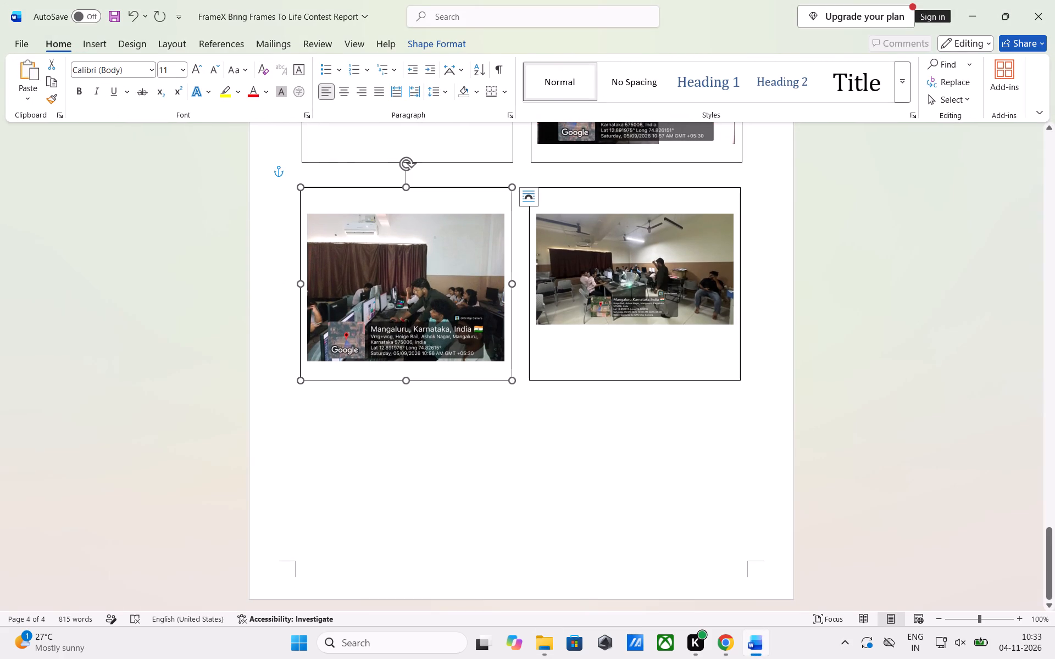
pyautogui.hotkey('ctrl', 'c')
pyautogui.click(425, 481)
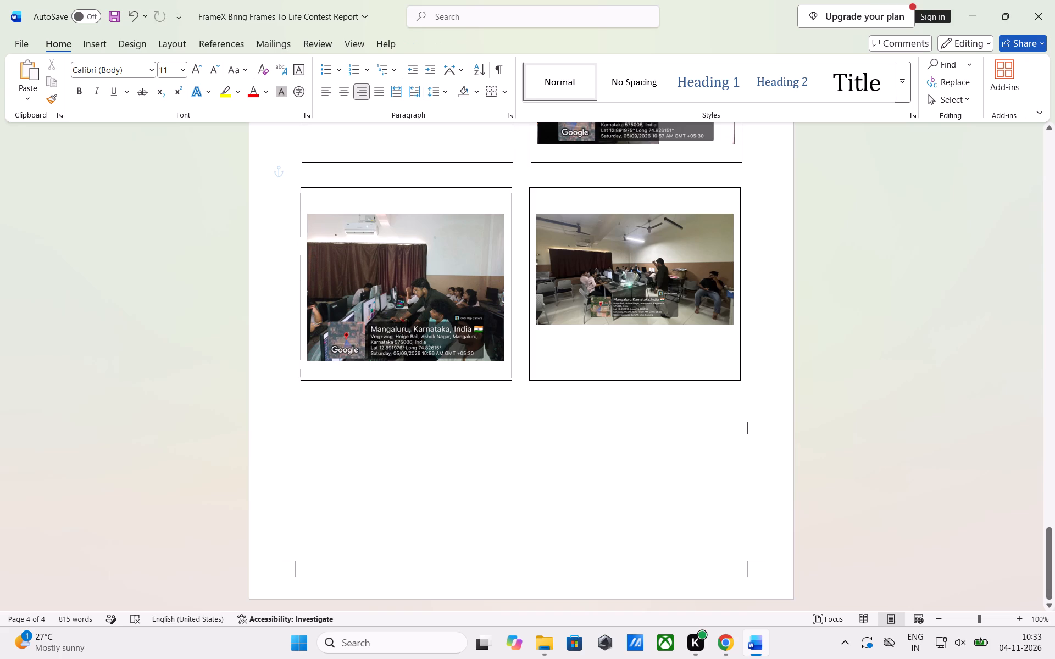
pyautogui.click(771, 361)
pyautogui.click(742, 417)
pyautogui.hotkey('ctrl', 'v')
pyautogui.scroll(-3, 496, 433)
# Replace the picture in the duplicated frame with the hmmhmmhh photo copied from the Downloads folder.
pyautogui.click(469, 482)
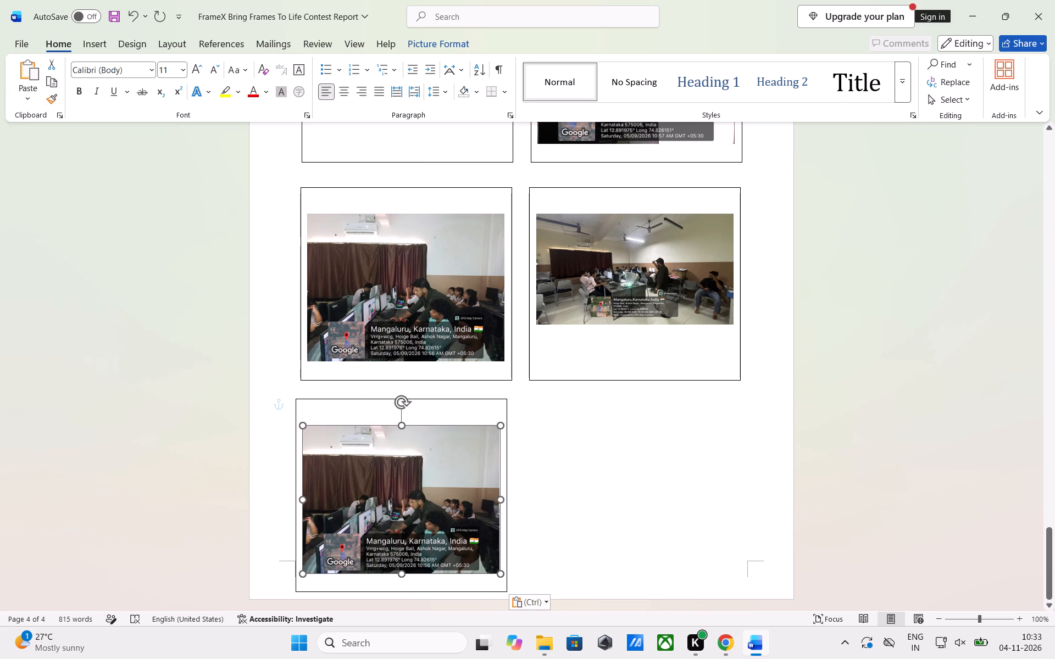
pyautogui.press('Delete')
pyautogui.hotkey('alt', 'Tab')
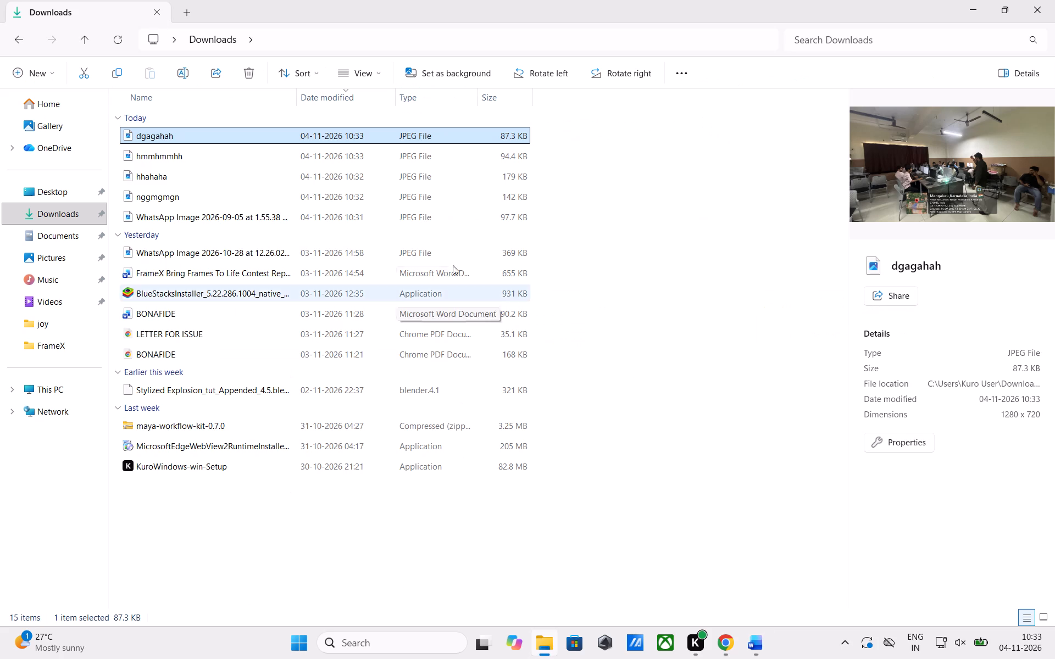
pyautogui.click(274, 157)
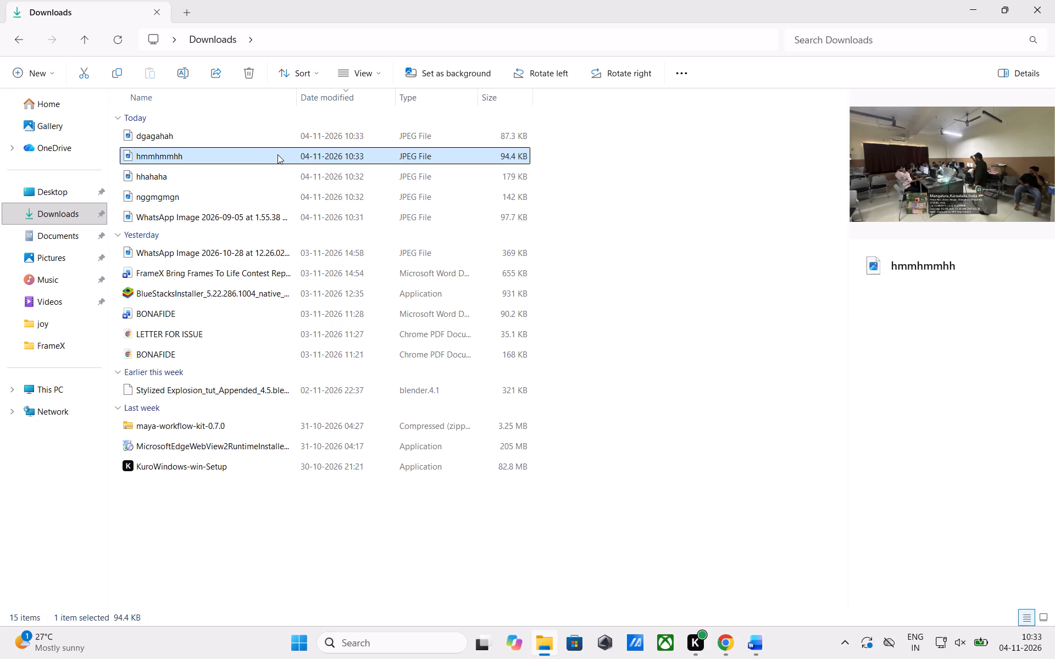
pyautogui.rightClick(278, 159)
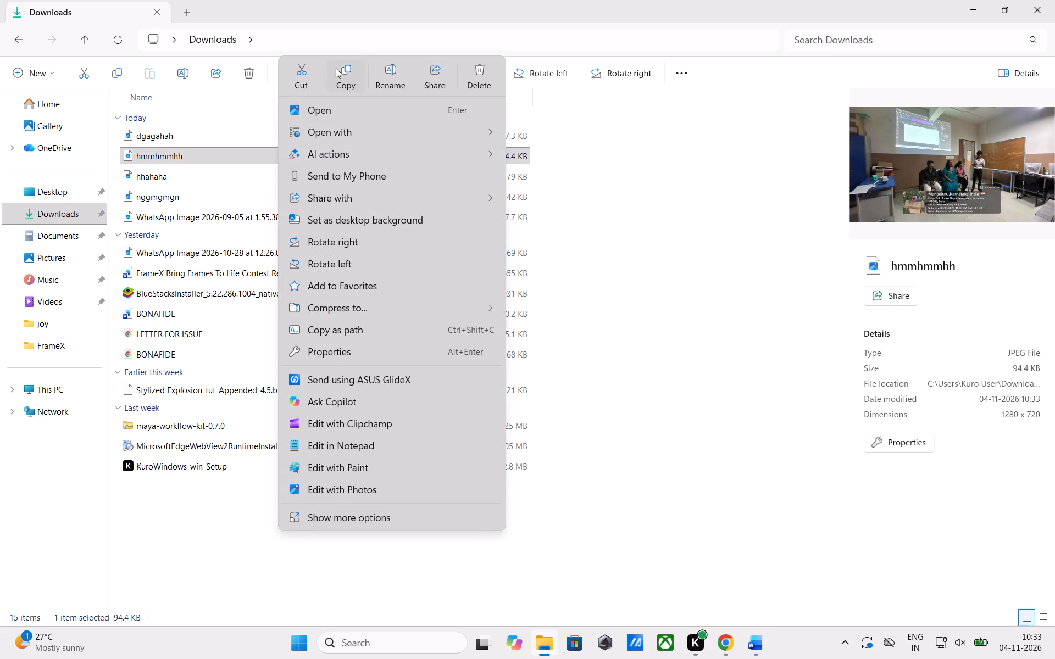
pyautogui.click(336, 68)
pyautogui.hotkey('alt', 'Tab')
pyautogui.click(409, 485)
pyautogui.hotkey('ctrl', 'v')
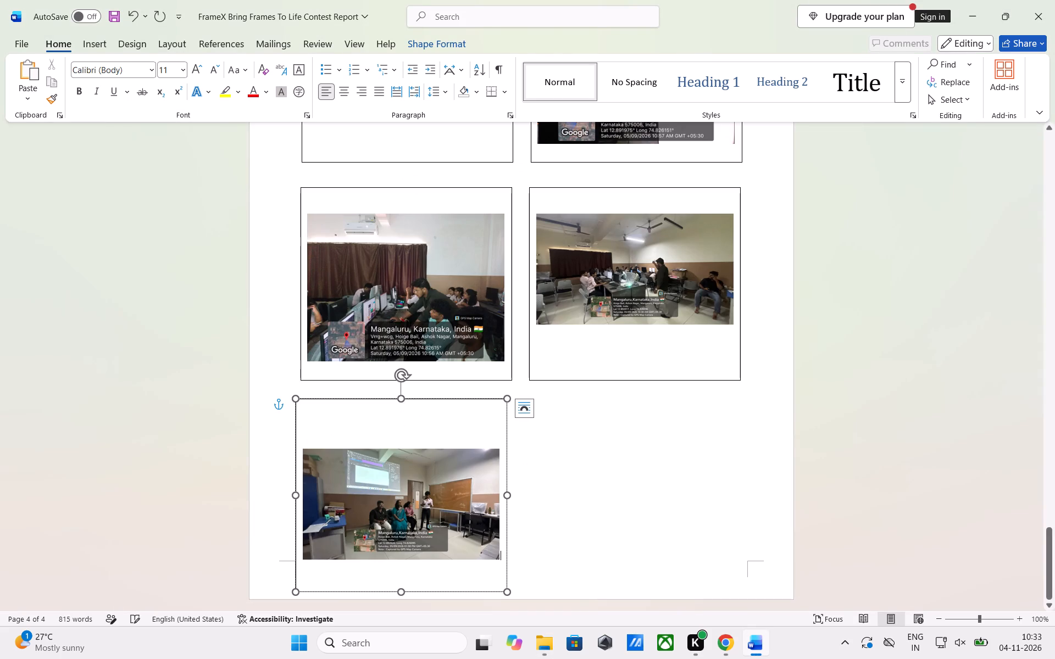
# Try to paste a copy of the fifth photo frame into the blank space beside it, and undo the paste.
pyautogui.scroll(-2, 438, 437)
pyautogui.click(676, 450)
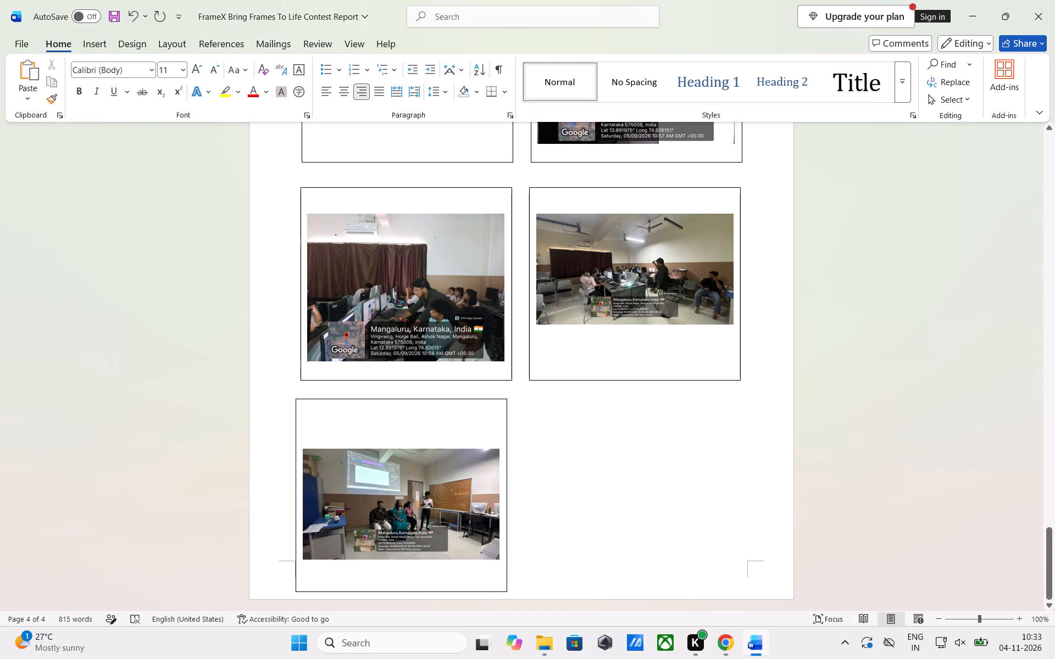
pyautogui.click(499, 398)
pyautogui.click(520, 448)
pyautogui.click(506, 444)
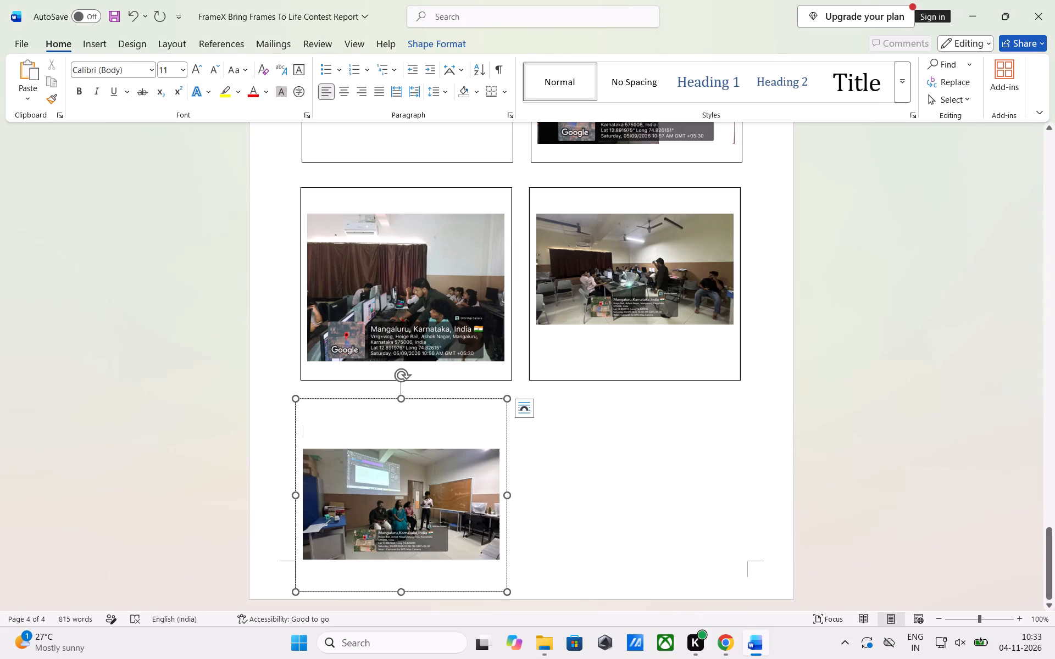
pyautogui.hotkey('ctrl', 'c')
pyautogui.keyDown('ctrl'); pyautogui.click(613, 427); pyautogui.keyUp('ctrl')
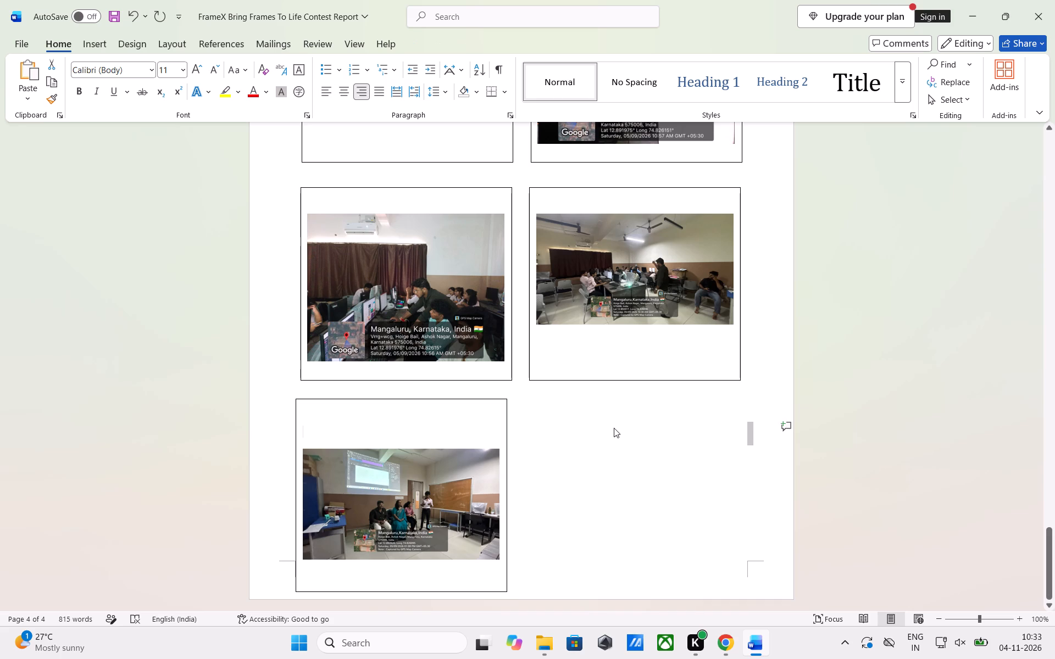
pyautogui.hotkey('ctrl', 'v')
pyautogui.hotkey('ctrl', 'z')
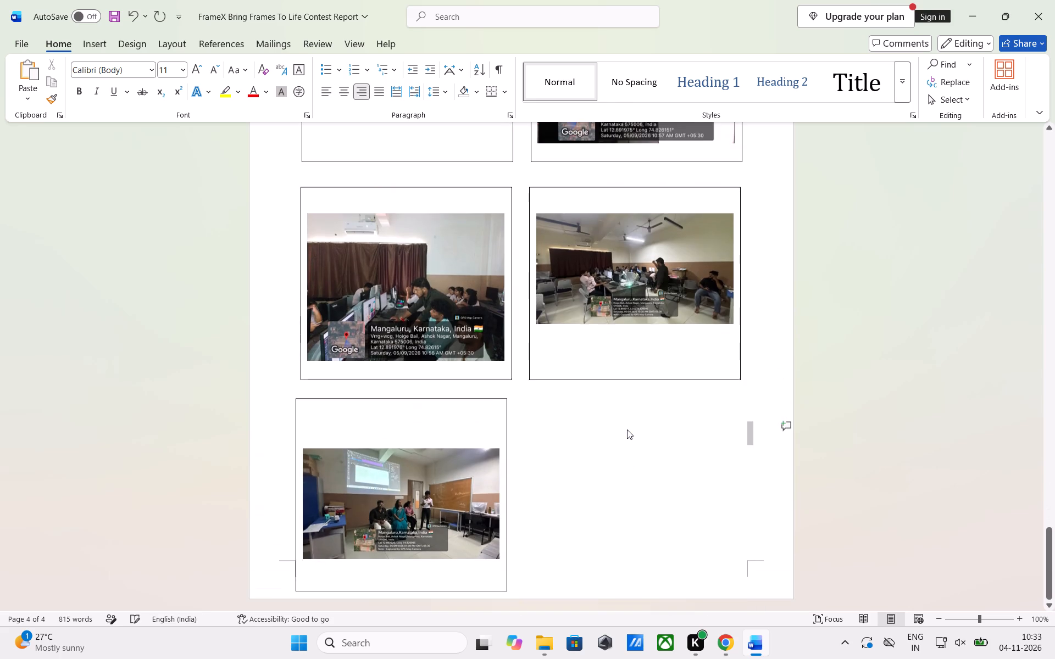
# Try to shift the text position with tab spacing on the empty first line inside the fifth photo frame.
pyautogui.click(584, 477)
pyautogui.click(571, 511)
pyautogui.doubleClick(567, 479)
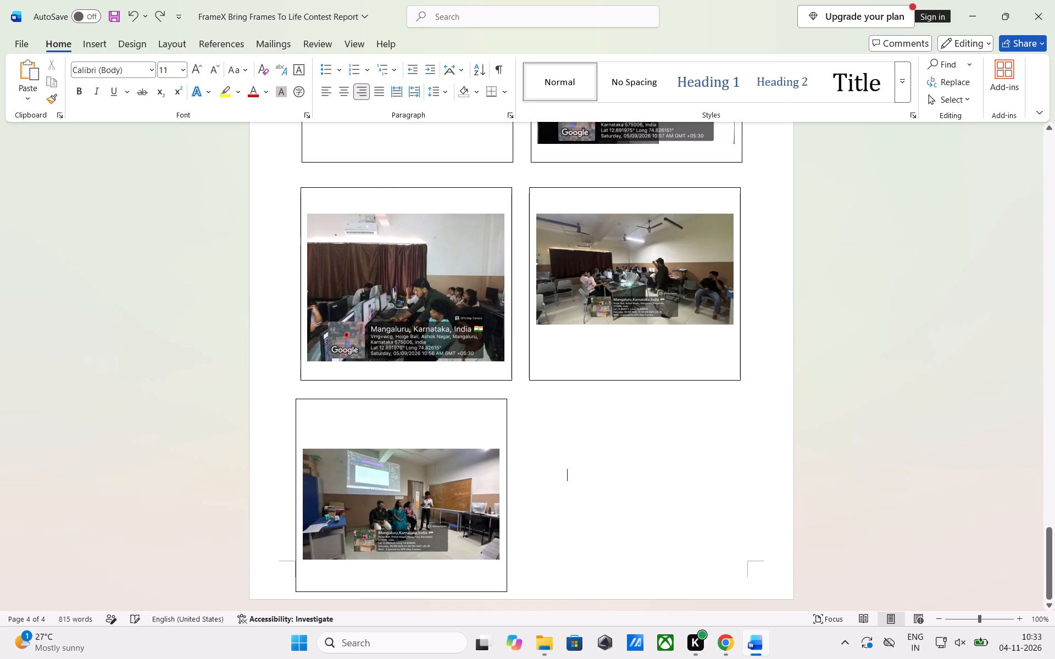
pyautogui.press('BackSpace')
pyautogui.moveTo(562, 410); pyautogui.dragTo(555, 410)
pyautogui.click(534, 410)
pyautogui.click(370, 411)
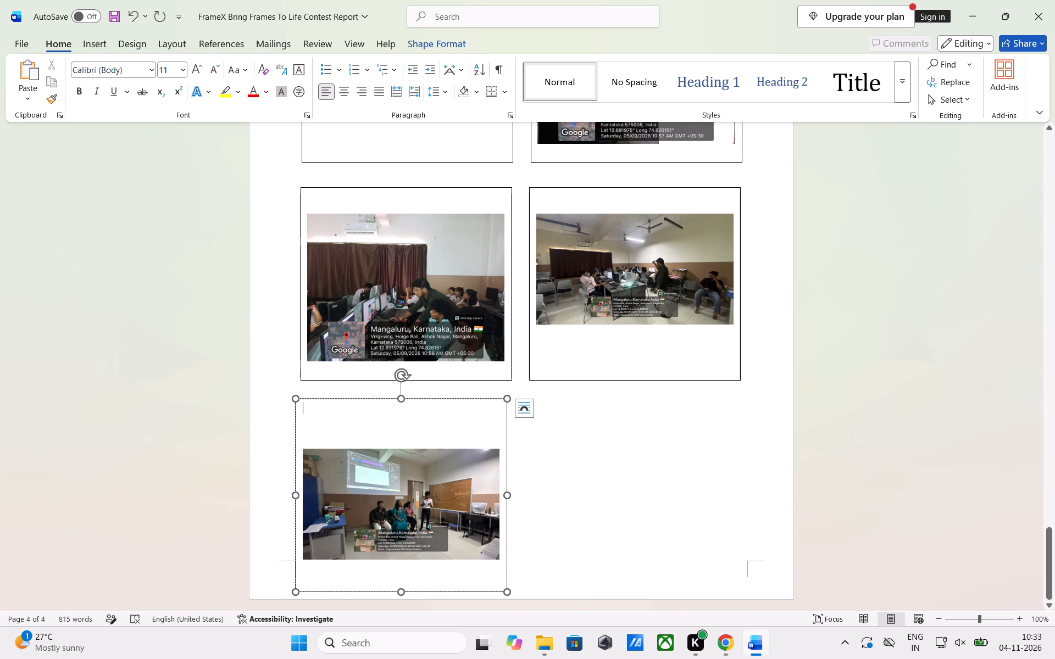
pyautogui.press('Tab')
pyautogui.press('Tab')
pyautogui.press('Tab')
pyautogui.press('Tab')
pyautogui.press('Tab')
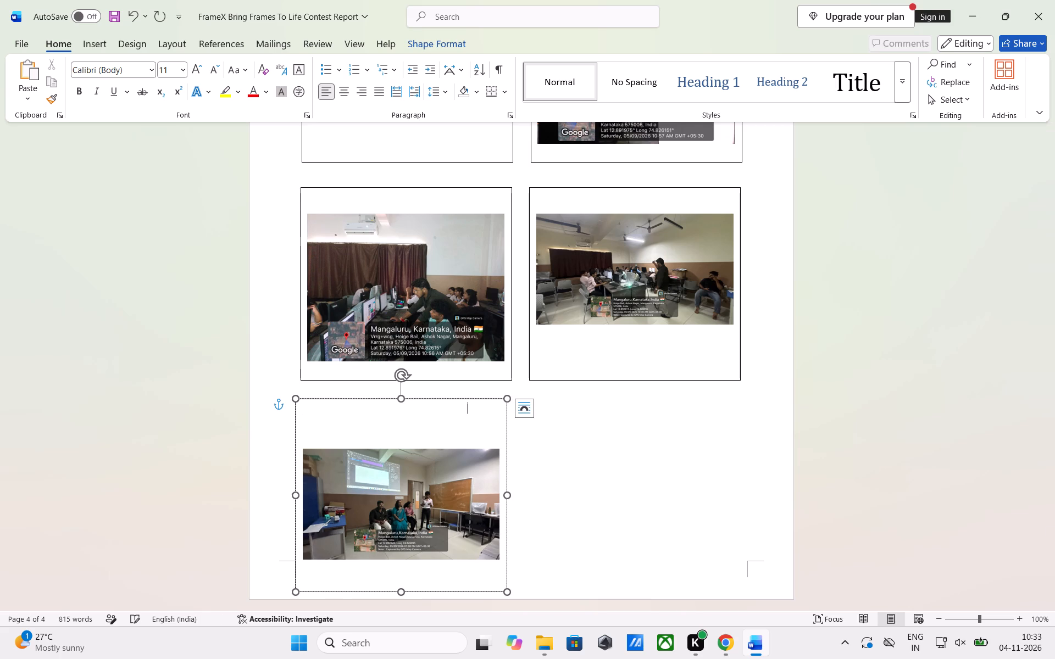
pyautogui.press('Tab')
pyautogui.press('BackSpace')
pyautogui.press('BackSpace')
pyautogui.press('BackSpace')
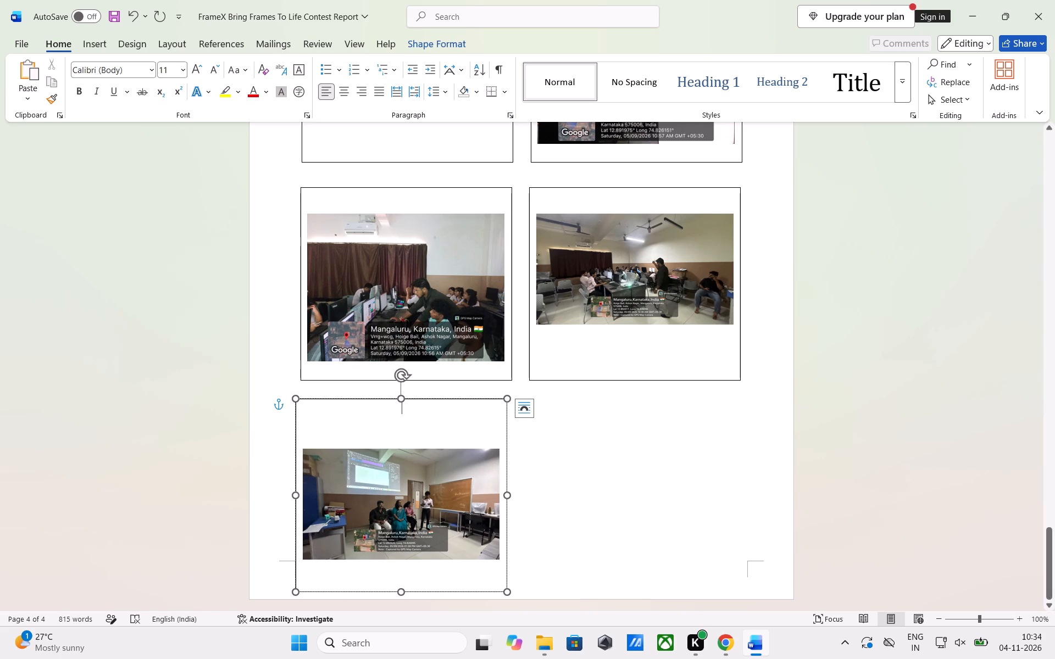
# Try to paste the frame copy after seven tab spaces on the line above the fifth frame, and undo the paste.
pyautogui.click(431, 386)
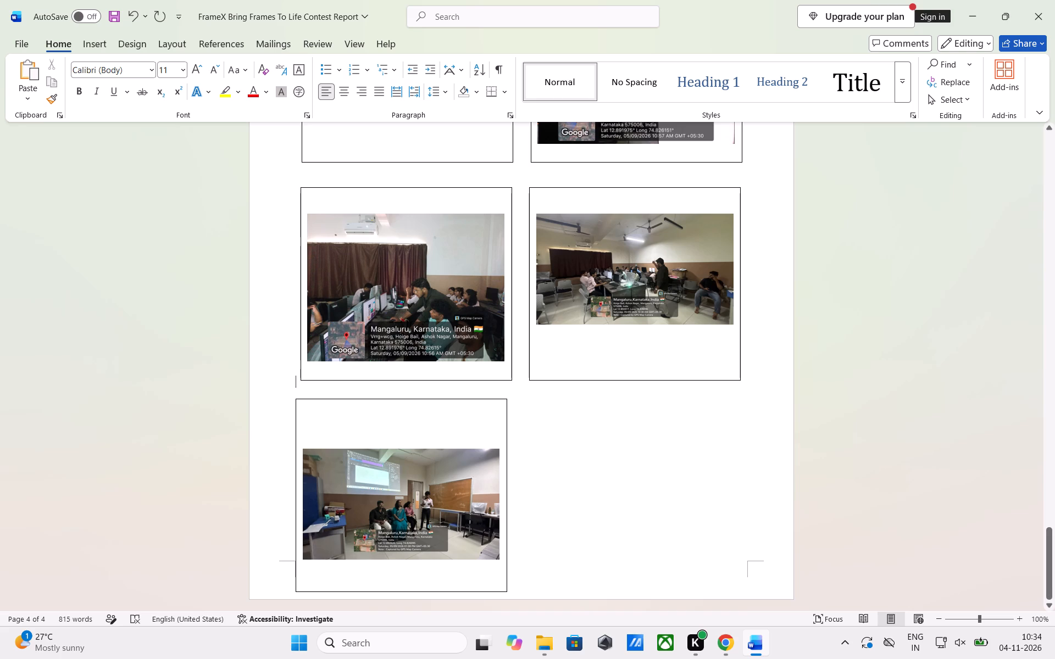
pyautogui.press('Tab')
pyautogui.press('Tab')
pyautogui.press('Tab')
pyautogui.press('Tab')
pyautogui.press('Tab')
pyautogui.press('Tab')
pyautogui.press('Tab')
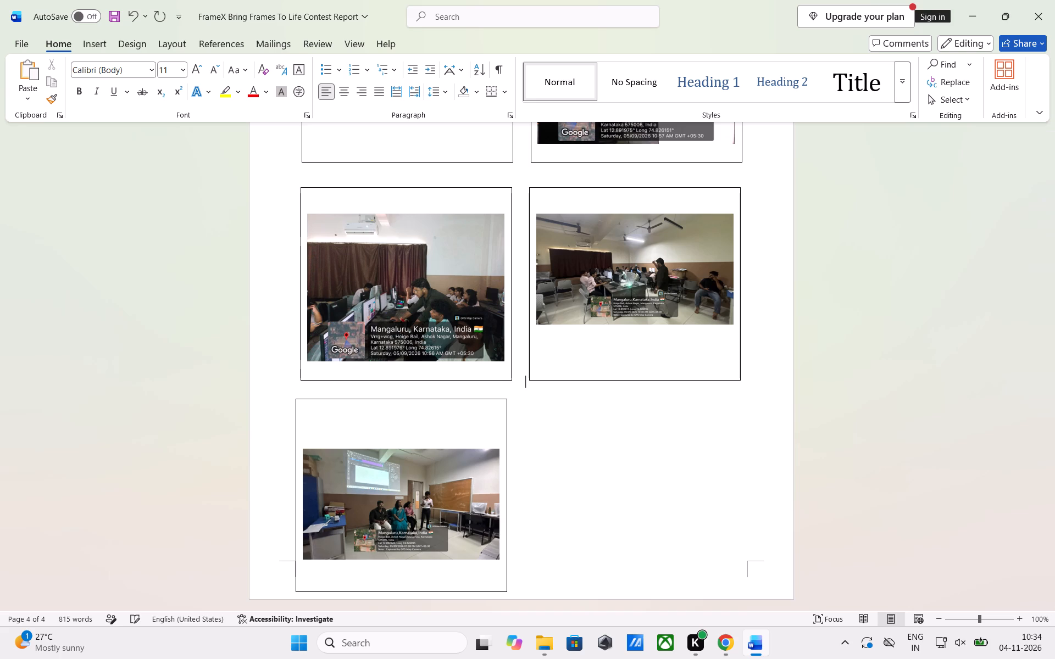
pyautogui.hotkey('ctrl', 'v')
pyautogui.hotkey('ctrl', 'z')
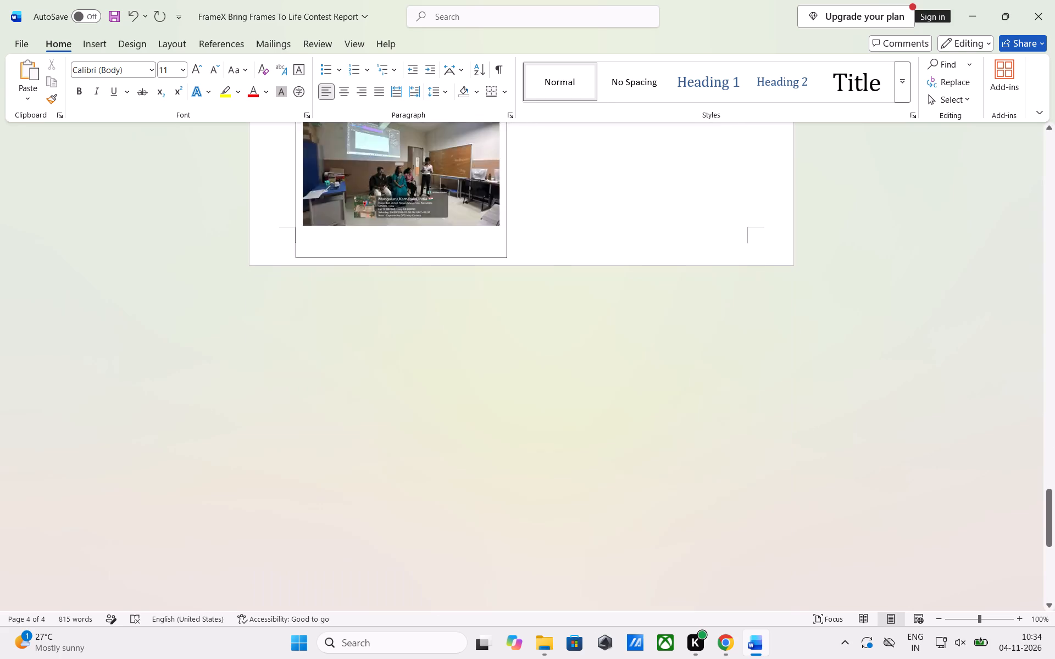
# Move the fifth photo frame to the centre of the page, just beneath the four photo frames.
pyautogui.scroll(-2, 502, 437)
pyautogui.scroll(11, 529, 446)
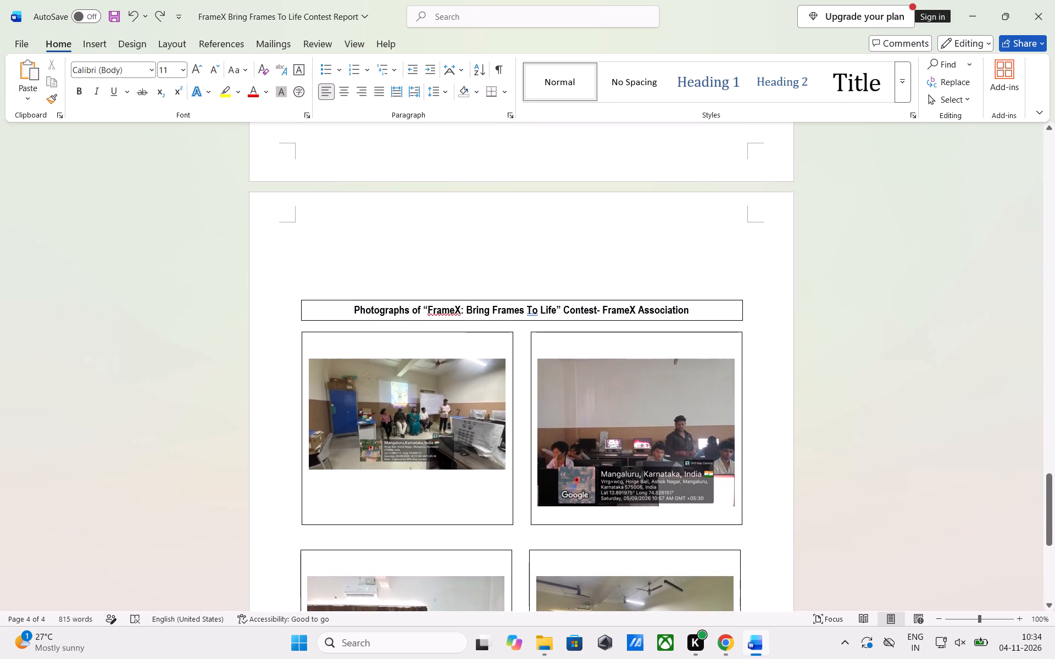
pyautogui.scroll(-12, 534, 445)
pyautogui.click(477, 477)
pyautogui.scroll(2, 475, 477)
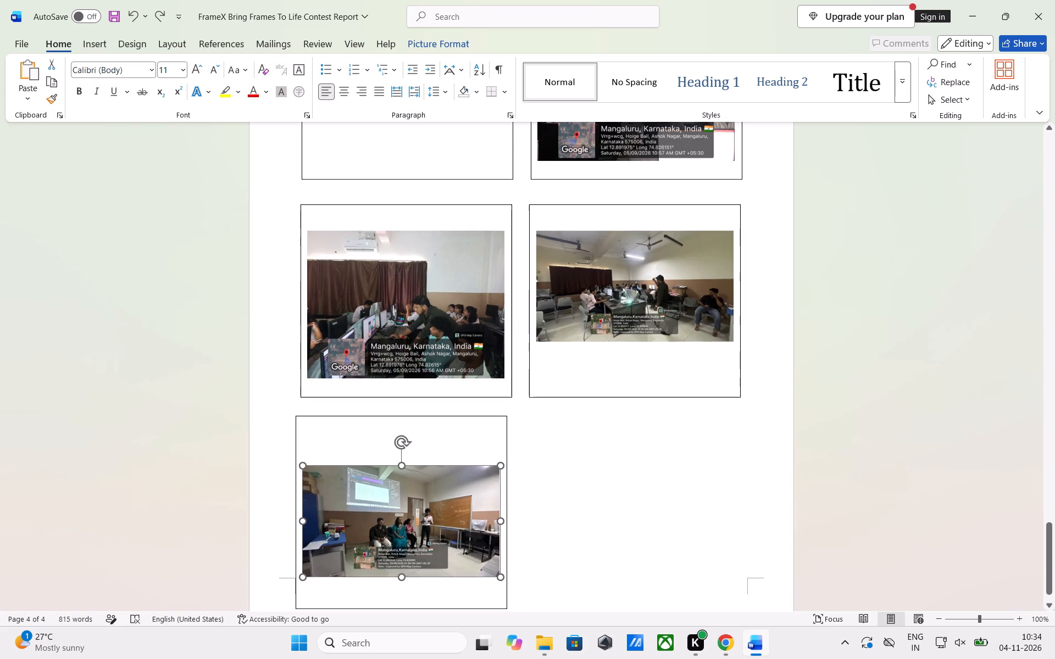
pyautogui.scroll(1, 475, 477)
pyautogui.scroll(-3, 475, 477)
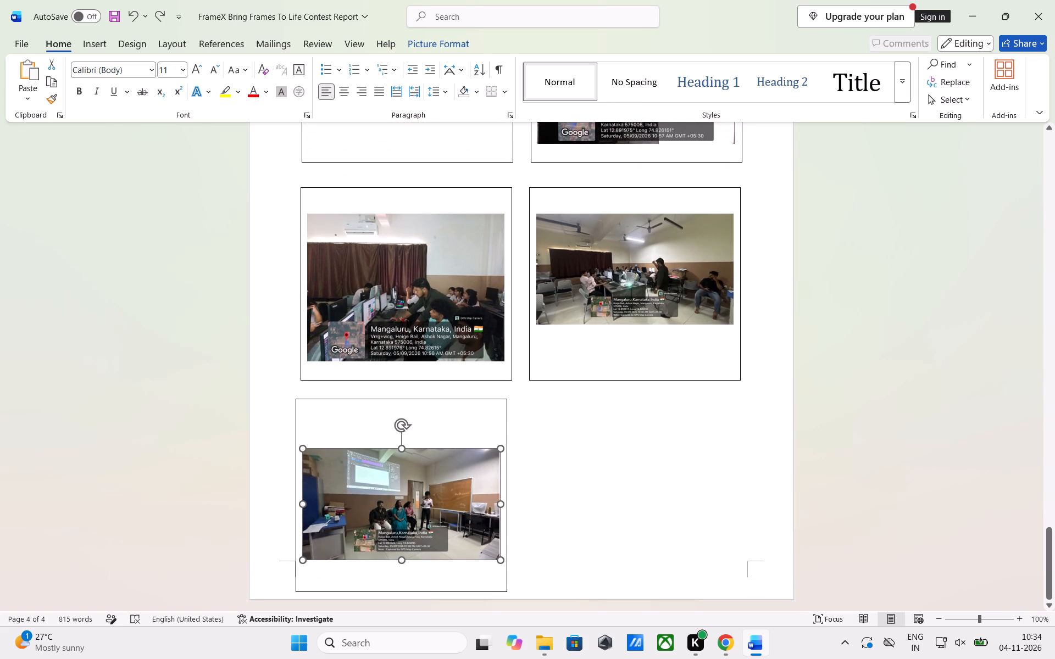
pyautogui.click(506, 526)
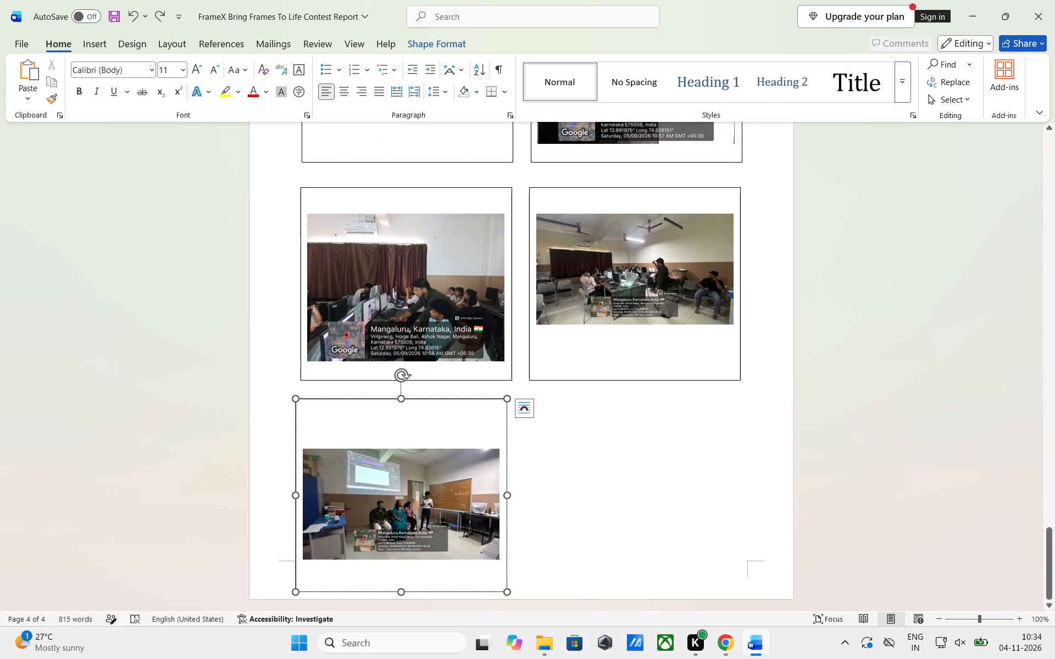
pyautogui.moveTo(507, 470); pyautogui.dragTo(615, 450)
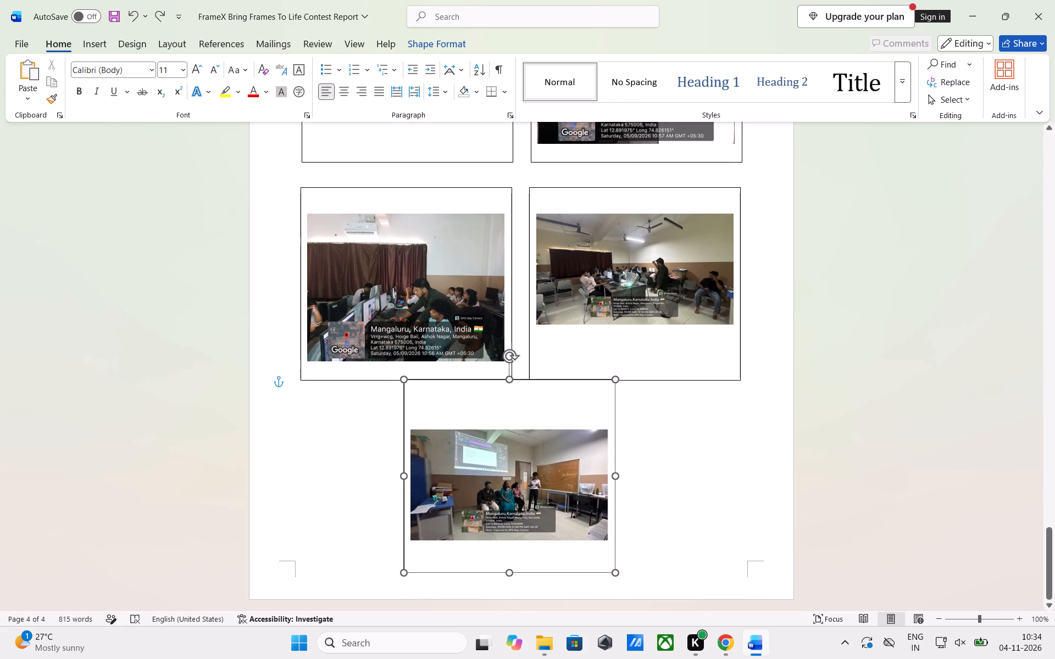
pyautogui.moveTo(615, 450); pyautogui.dragTo(619, 467)
# Move the photo from the upper-left frame into the upper-right frame, above the picture already there.
pyautogui.scroll(8, 603, 379)
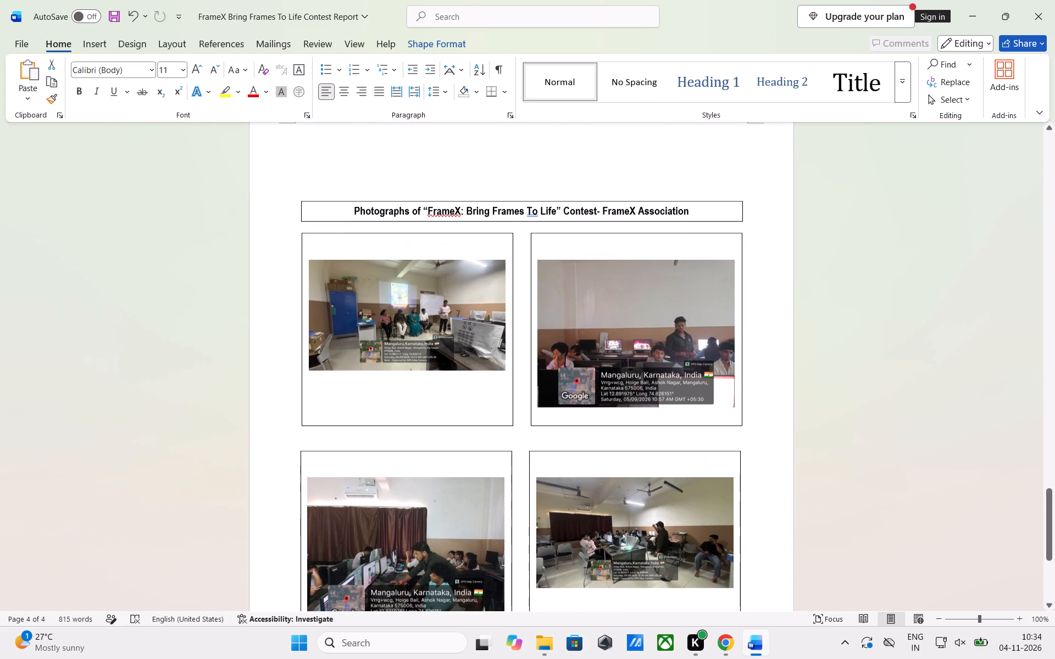
pyautogui.moveTo(444, 336); pyautogui.dragTo(583, 361)
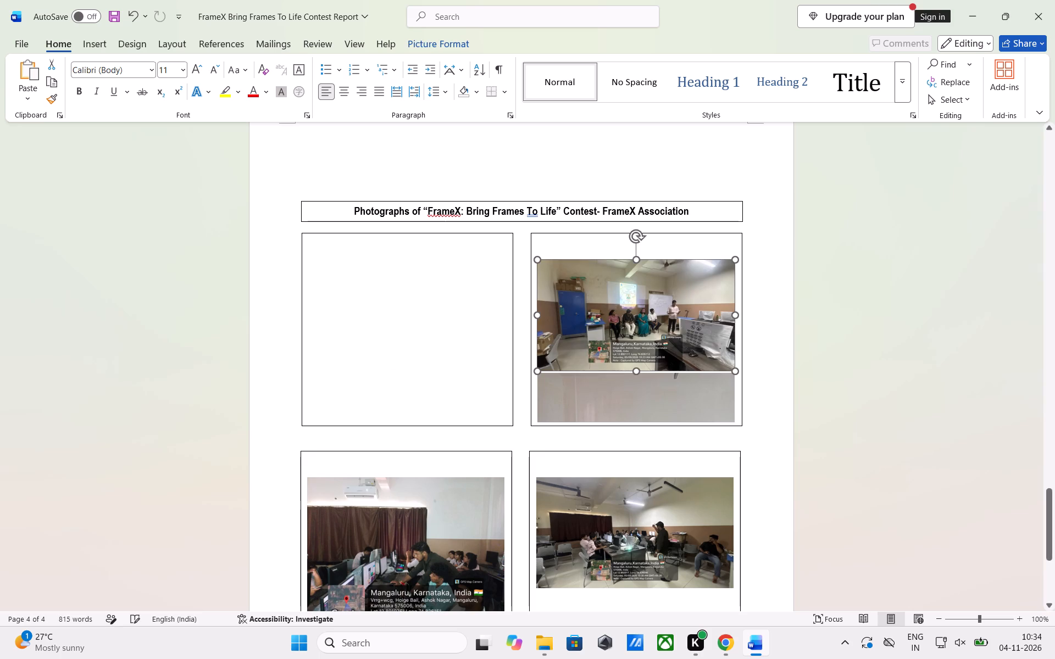
pyautogui.scroll(-1, 620, 373)
pyautogui.click(621, 369)
pyautogui.click(698, 319)
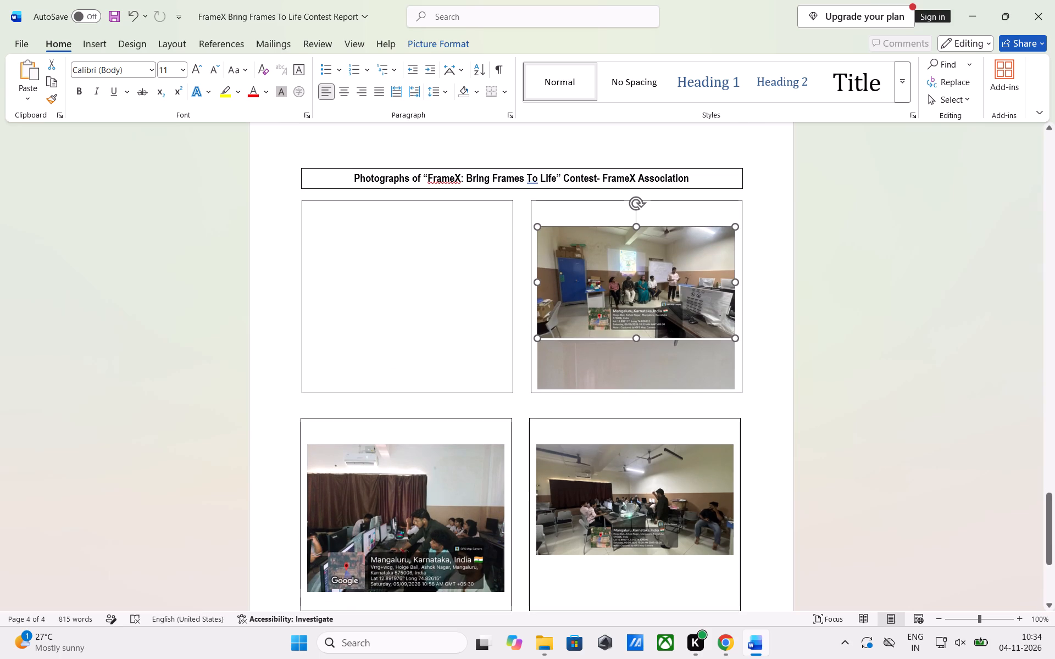
# Shrink the moved photo proportionally so it is slightly narrower than the picture below it in the upper-right frame.
pyautogui.moveTo(735, 339); pyautogui.dragTo(634, 263)
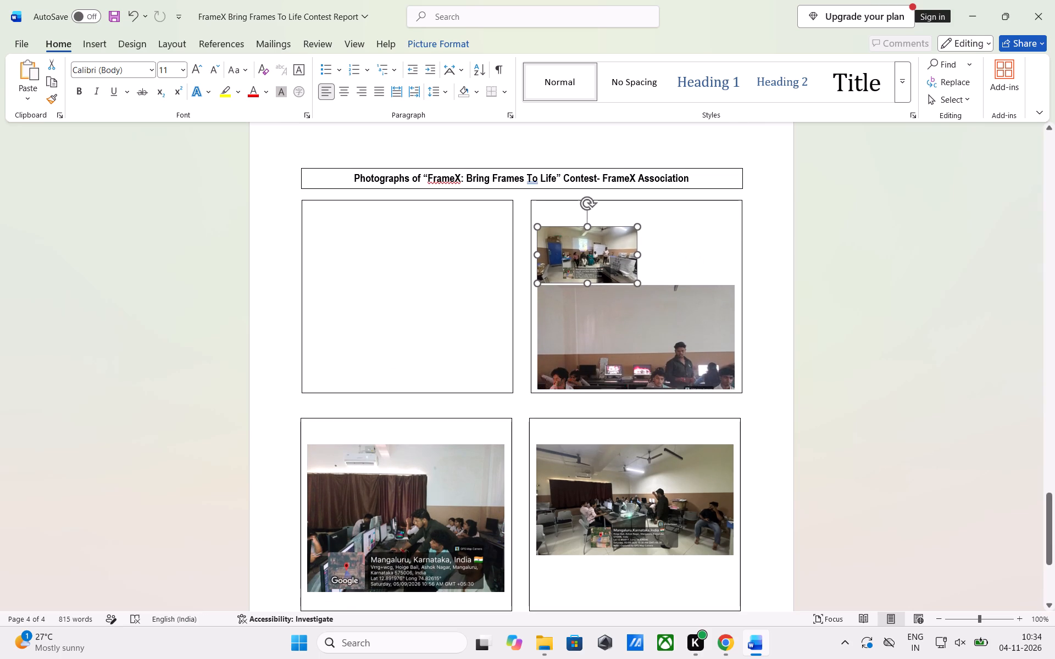
pyautogui.moveTo(634, 263); pyautogui.dragTo(714, 315)
pyautogui.scroll(-2, 671, 332)
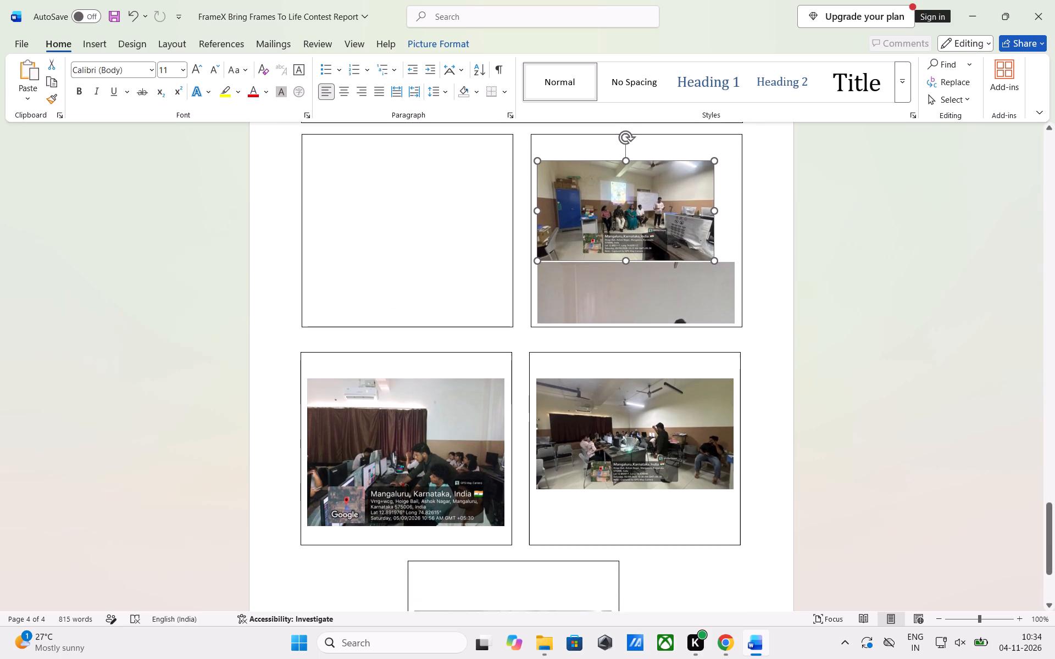
# Move the mostly grey-wall picture from the upper-right frame into the lower-right frame, beneath the photo already there.
pyautogui.moveTo(638, 291); pyautogui.dragTo(628, 510)
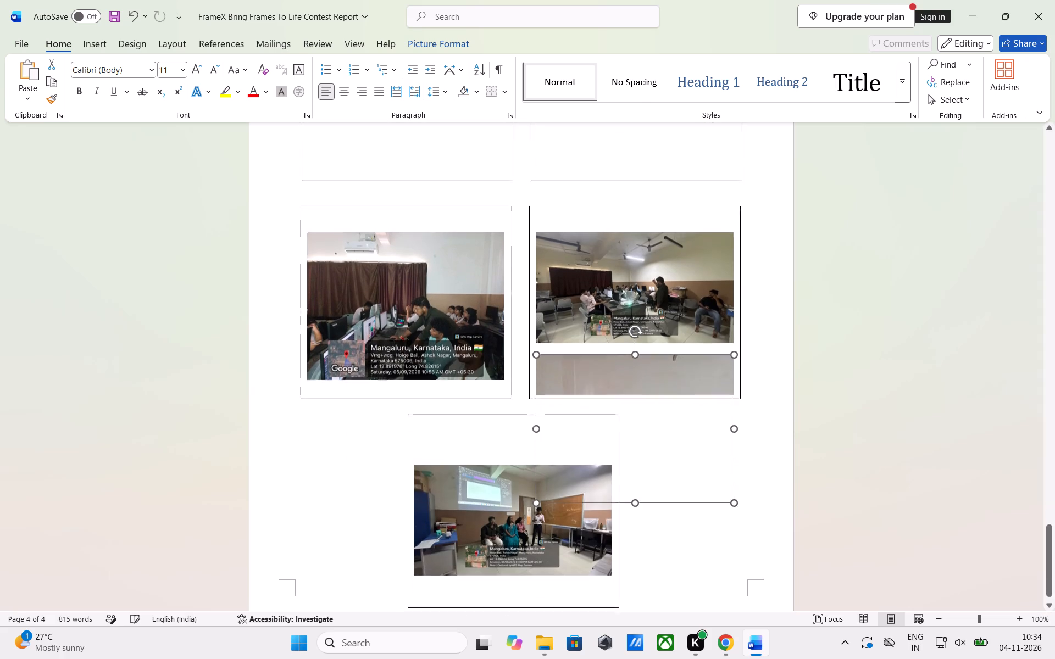
# Move the classroom photo in the lower-right frame up to the frame's top edge, keeping the grey-wall picture below it.
pyautogui.scroll(3, 622, 361)
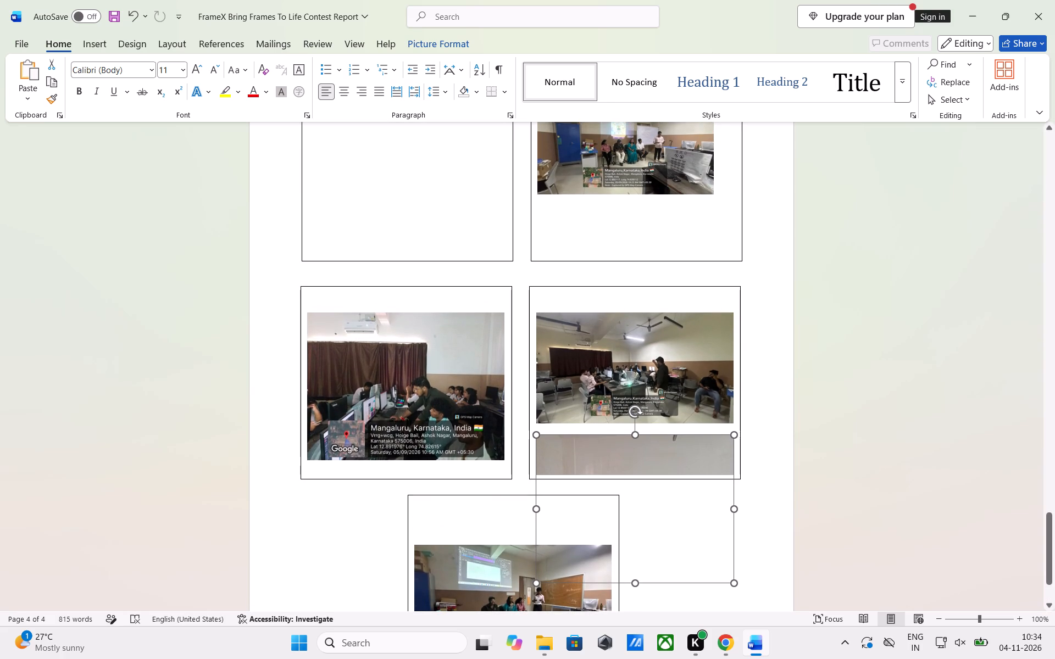
pyautogui.moveTo(668, 506); pyautogui.dragTo(668, 473)
pyautogui.click(656, 460)
pyautogui.moveTo(638, 459); pyautogui.dragTo(642, 368)
pyautogui.click(622, 387)
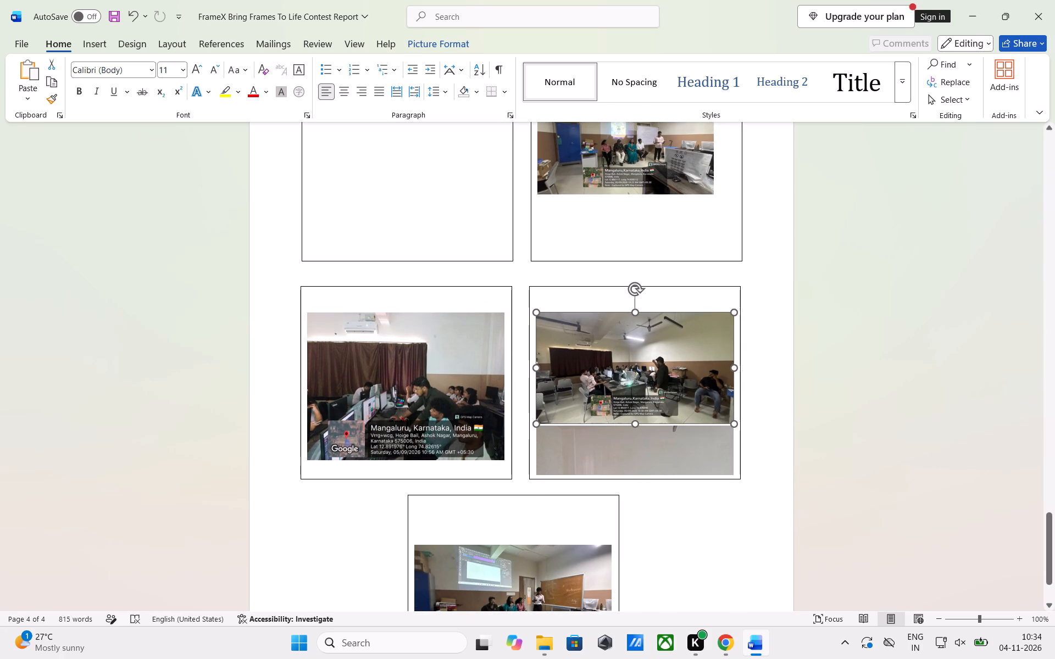
pyautogui.moveTo(652, 376); pyautogui.dragTo(644, 304)
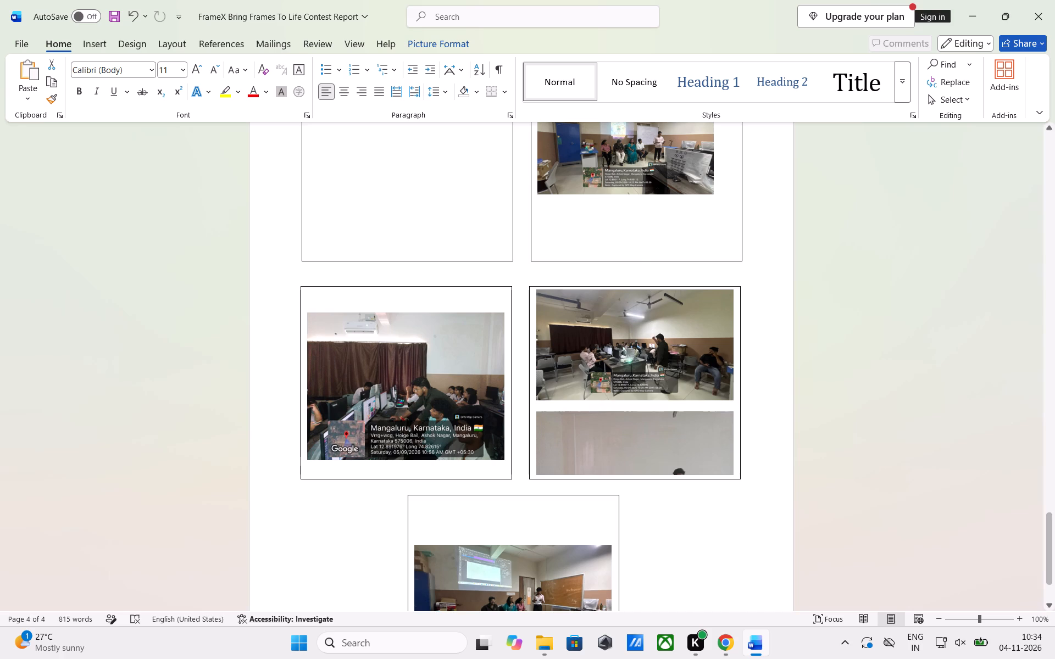
# Shrink the grey-wall picture proportionally so all of it fits below the classroom photo in the lower-right frame.
pyautogui.click(648, 439)
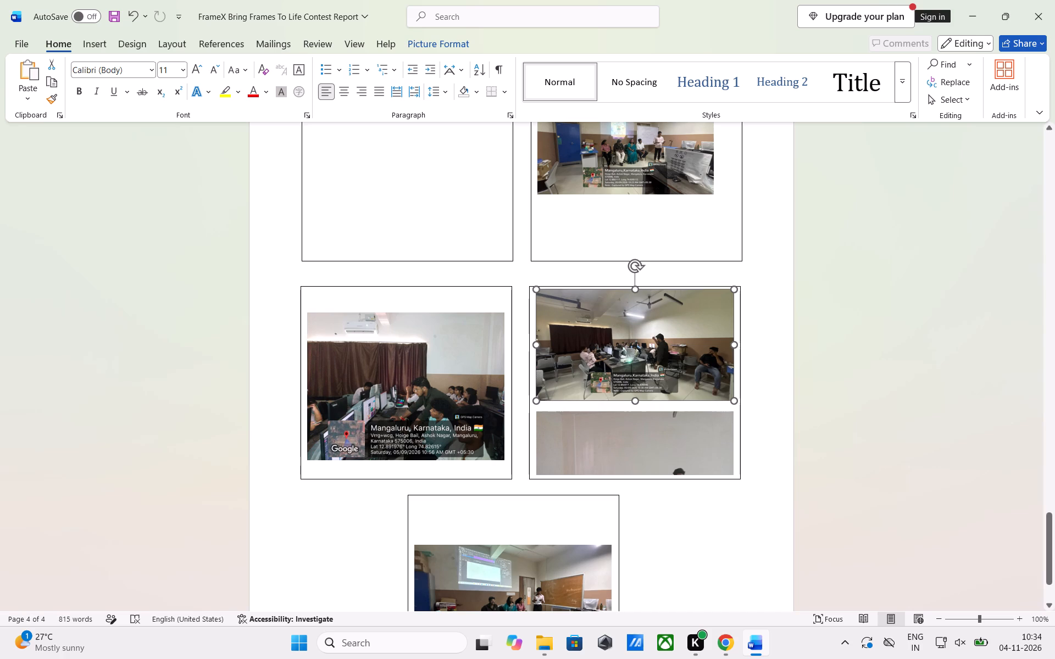
pyautogui.moveTo(735, 559); pyautogui.dragTo(607, 458)
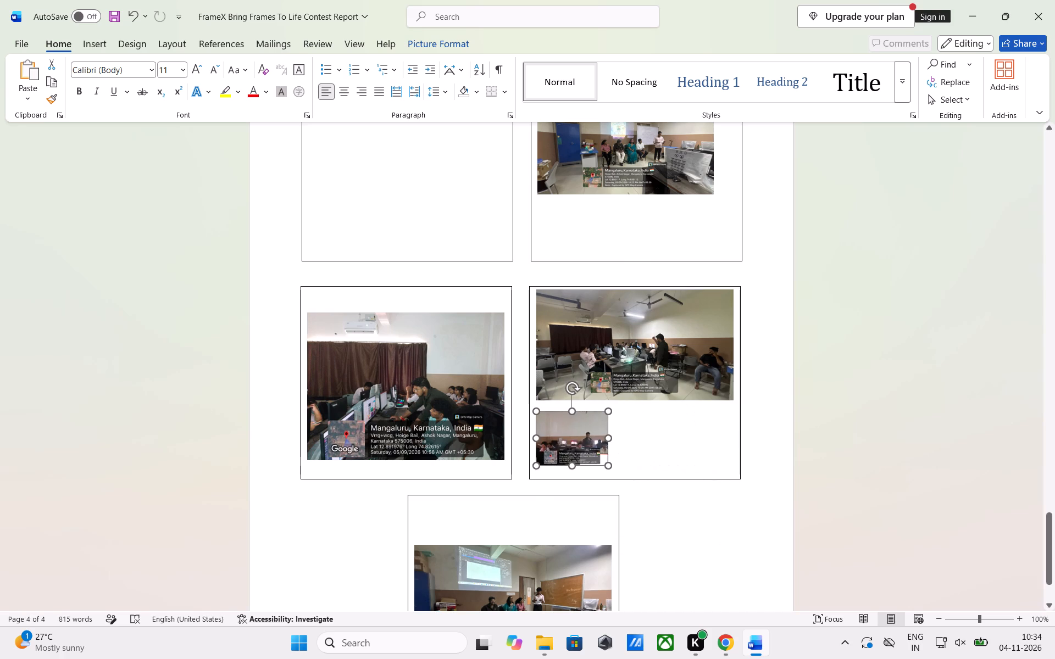
pyautogui.moveTo(607, 458); pyautogui.dragTo(620, 474)
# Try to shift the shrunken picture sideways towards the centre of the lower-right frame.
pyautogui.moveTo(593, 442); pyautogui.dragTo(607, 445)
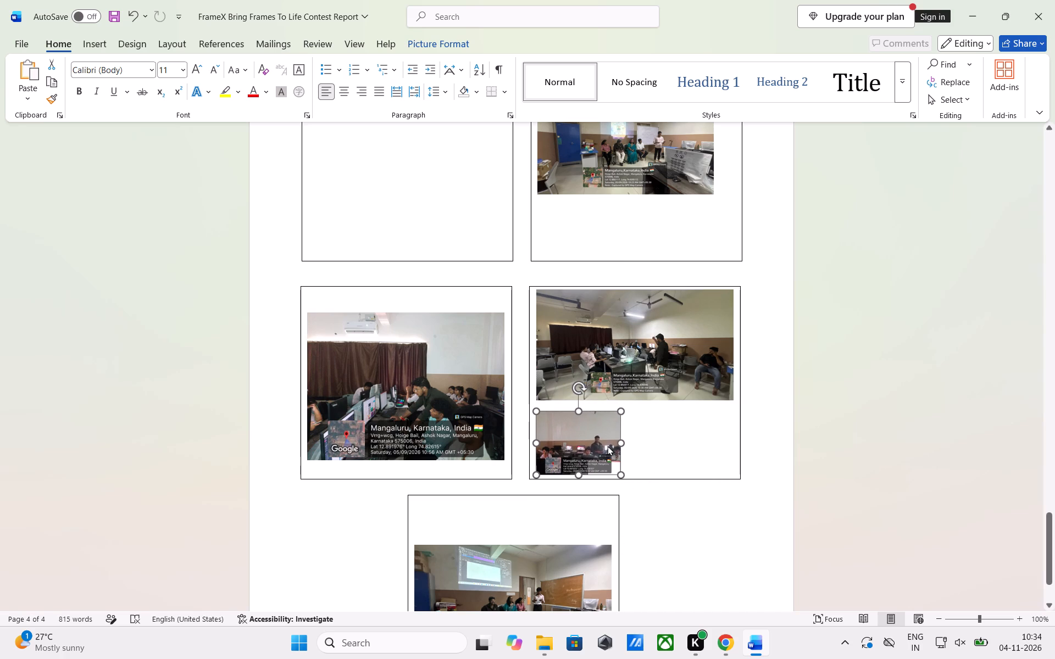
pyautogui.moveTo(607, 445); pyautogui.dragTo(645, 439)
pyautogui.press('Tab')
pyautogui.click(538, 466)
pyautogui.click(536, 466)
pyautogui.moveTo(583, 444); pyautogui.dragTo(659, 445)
# Stretch the shrunken picture horizontally to about half the width of the lower-right frame, keeping its height.
pyautogui.moveTo(619, 443); pyautogui.dragTo(652, 454)
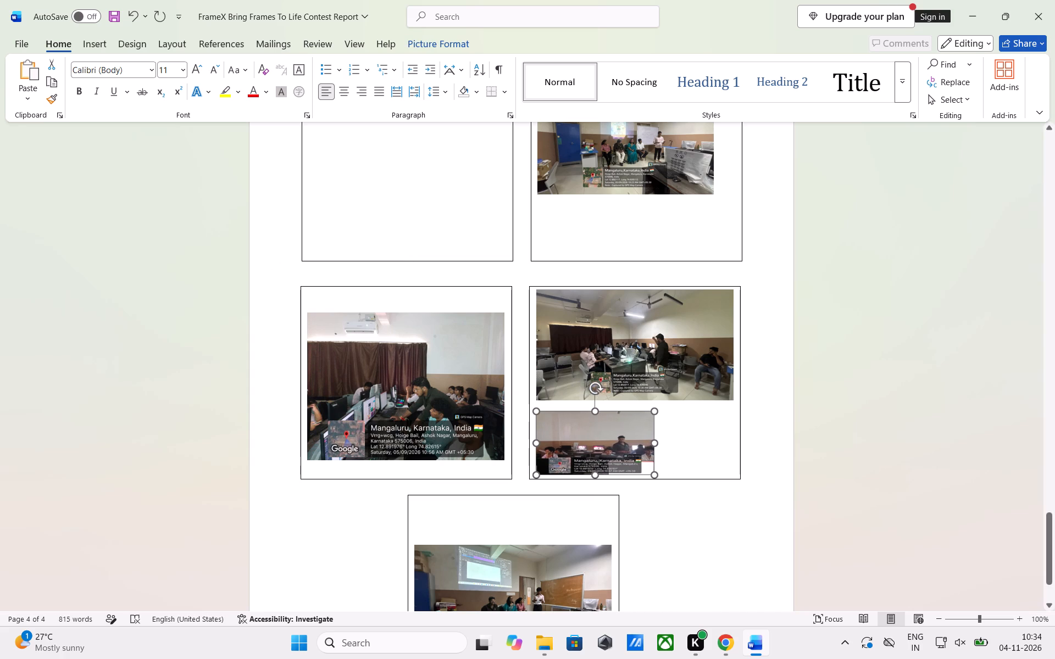
pyautogui.moveTo(652, 454); pyautogui.dragTo(640, 455)
# Try to indent the small picture within the lower-right frame, towards the middle beneath the classroom photo.
pyautogui.press('Tab')
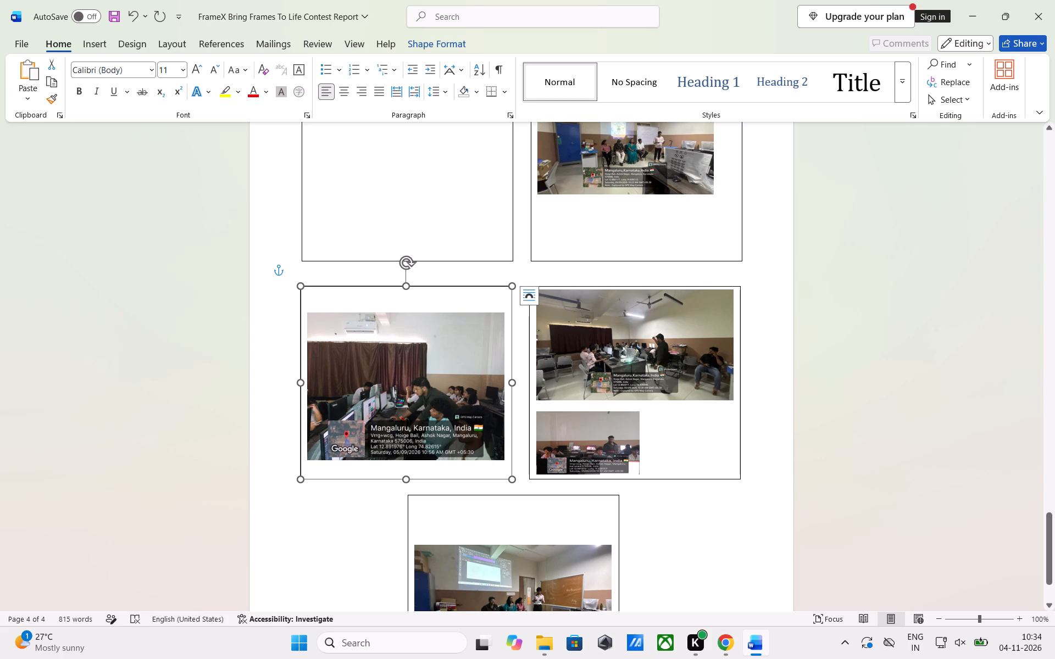
pyautogui.click(535, 459)
pyautogui.click(534, 465)
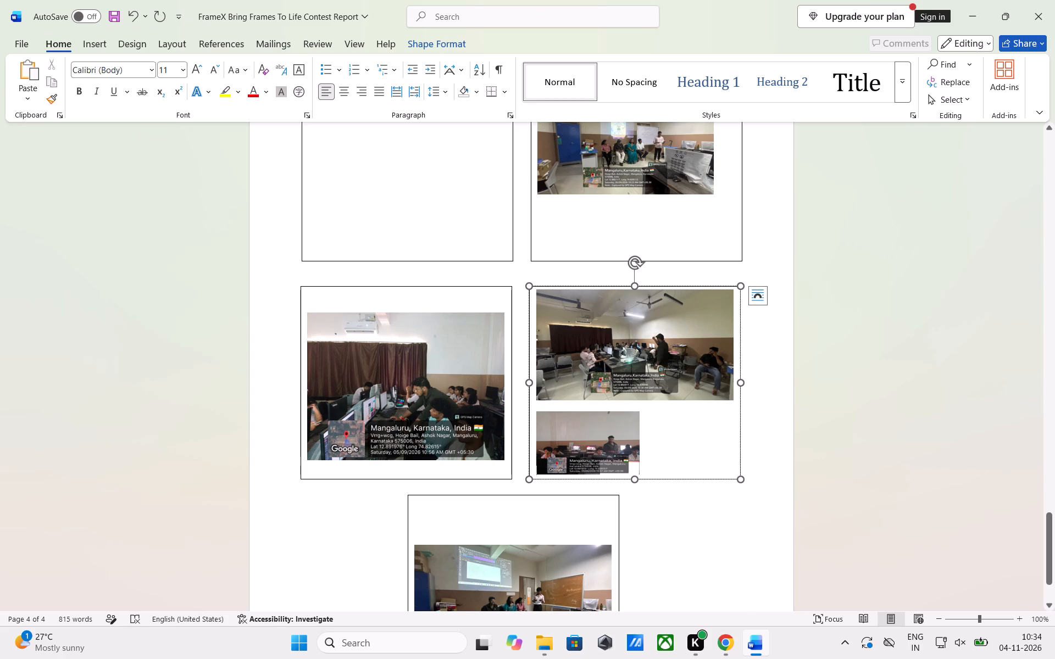
pyautogui.tripleClick(535, 467)
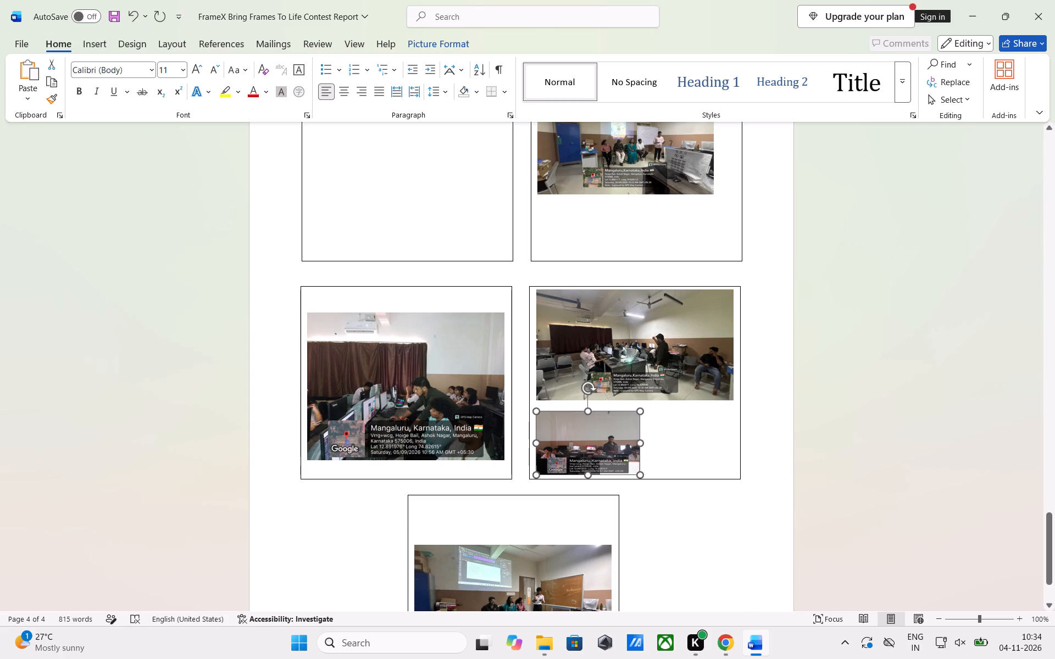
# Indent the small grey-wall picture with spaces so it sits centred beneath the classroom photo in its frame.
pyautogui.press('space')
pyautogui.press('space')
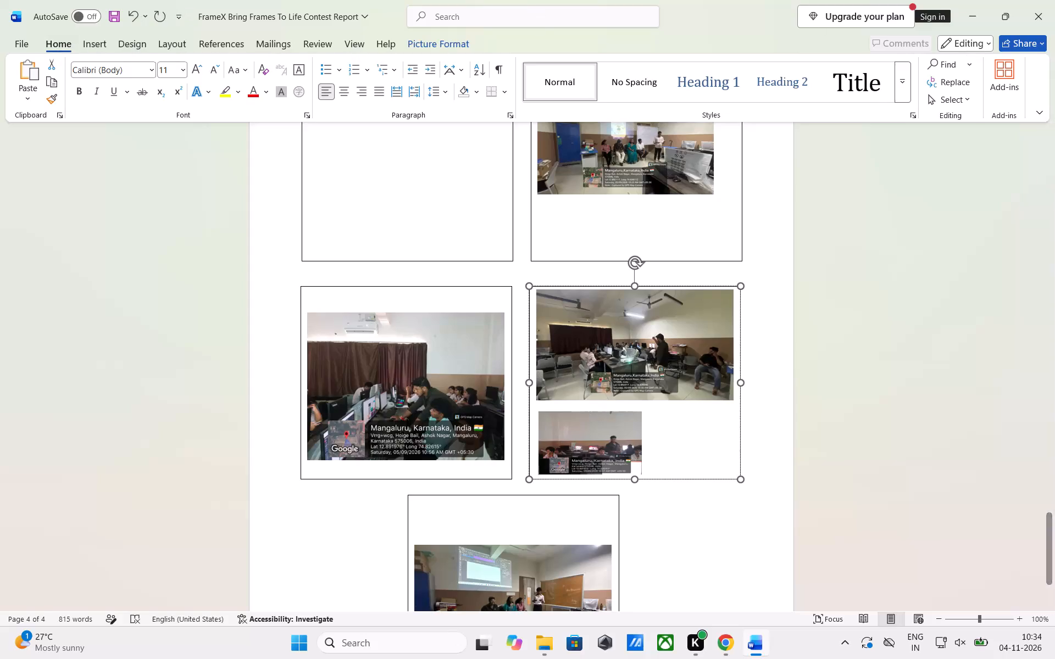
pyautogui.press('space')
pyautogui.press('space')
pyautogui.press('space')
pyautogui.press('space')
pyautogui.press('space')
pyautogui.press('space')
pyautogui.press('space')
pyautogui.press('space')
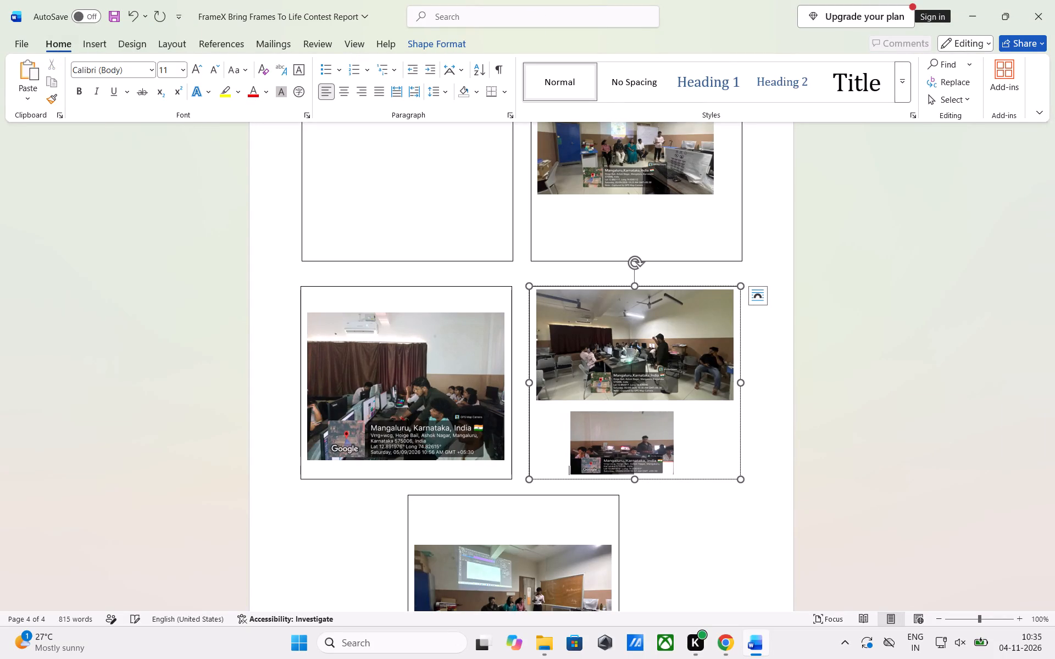
# Copy the "Concept to Screen" poster image from the Downloads folder in File Explorer into the report's empty upper-left photo frame.
pyautogui.scroll(9, 643, 453)
pyautogui.moveTo(443, 428); pyautogui.dragTo(435, 429)
pyautogui.hotkey('alt', 'Tab')
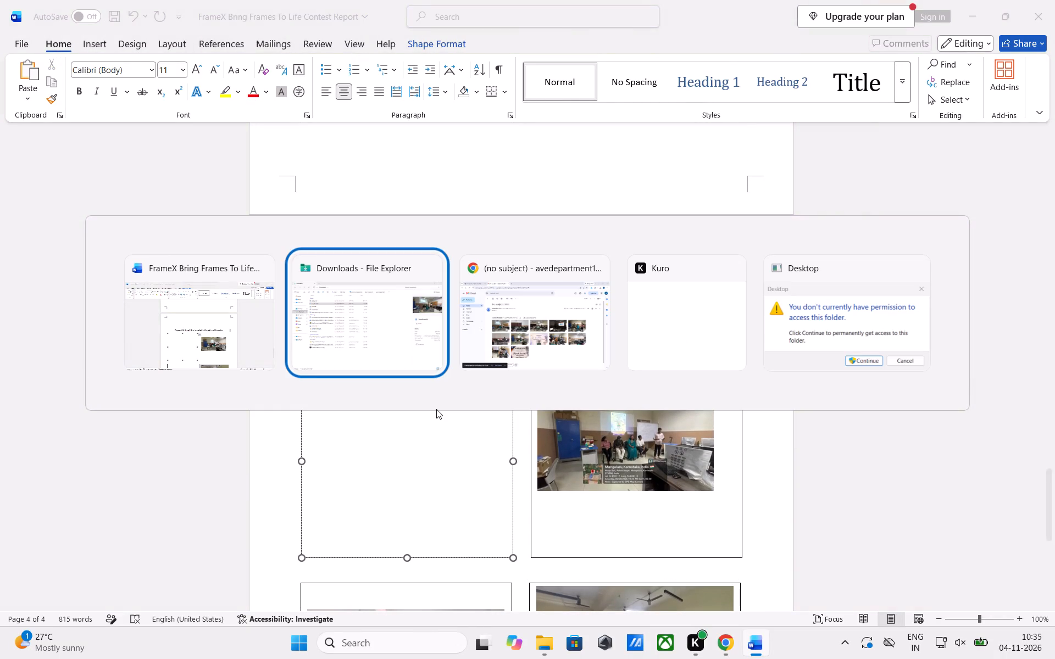
pyautogui.hotkey('alt', 'Tab')
pyautogui.keyDown('alt'); pyautogui.click(376, 349); pyautogui.keyUp('alt')
pyautogui.click(175, 216)
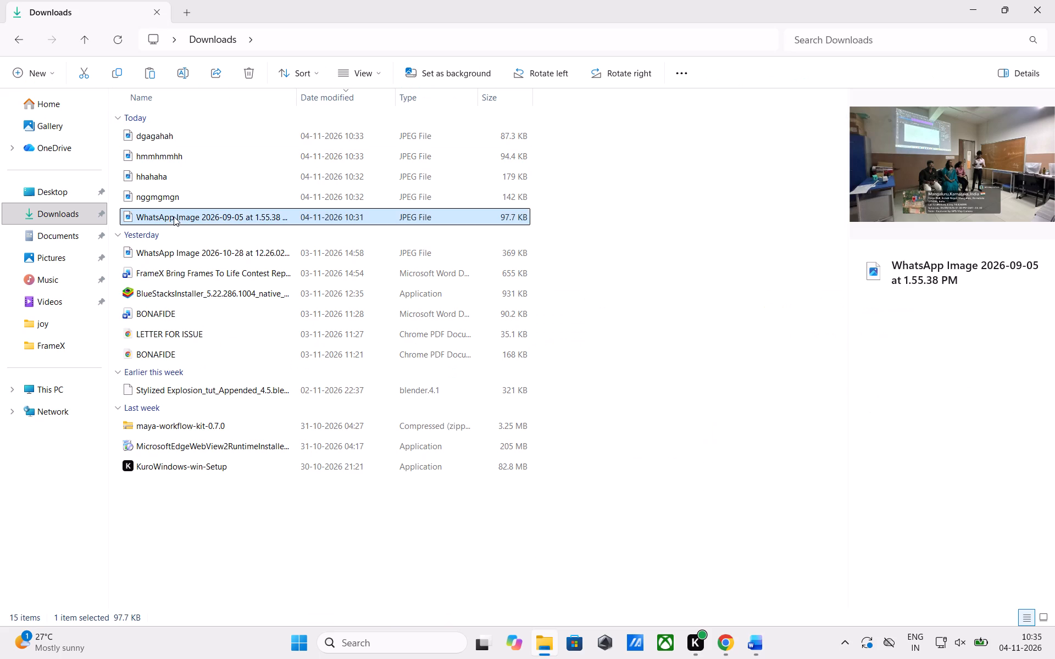
pyautogui.click(177, 262)
pyautogui.click(178, 247)
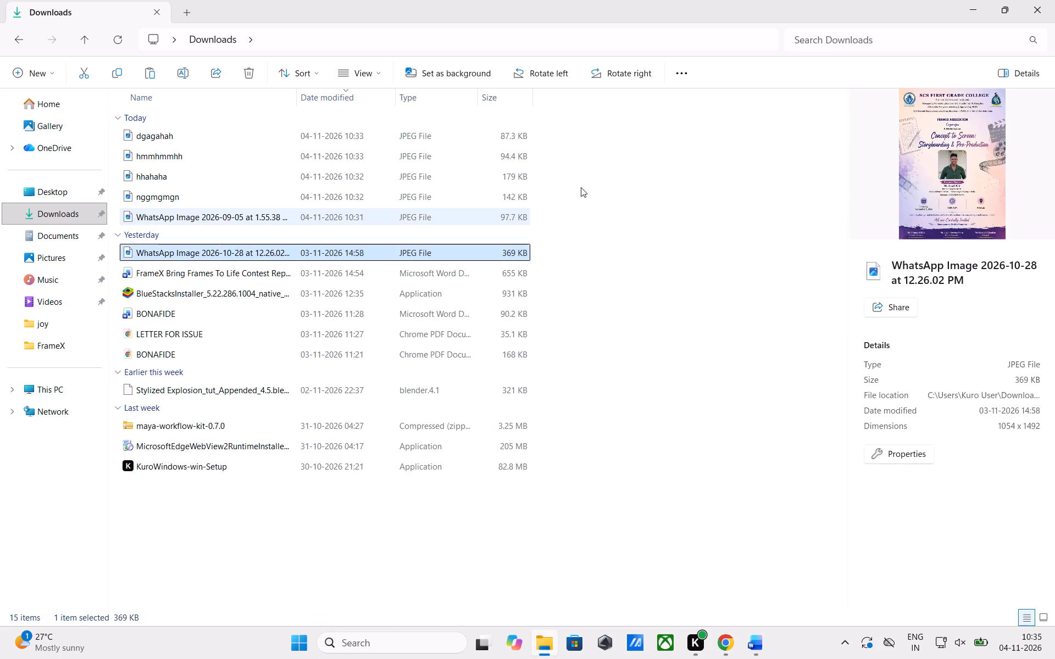
pyautogui.rightClick(269, 261)
pyautogui.rightClick(267, 255)
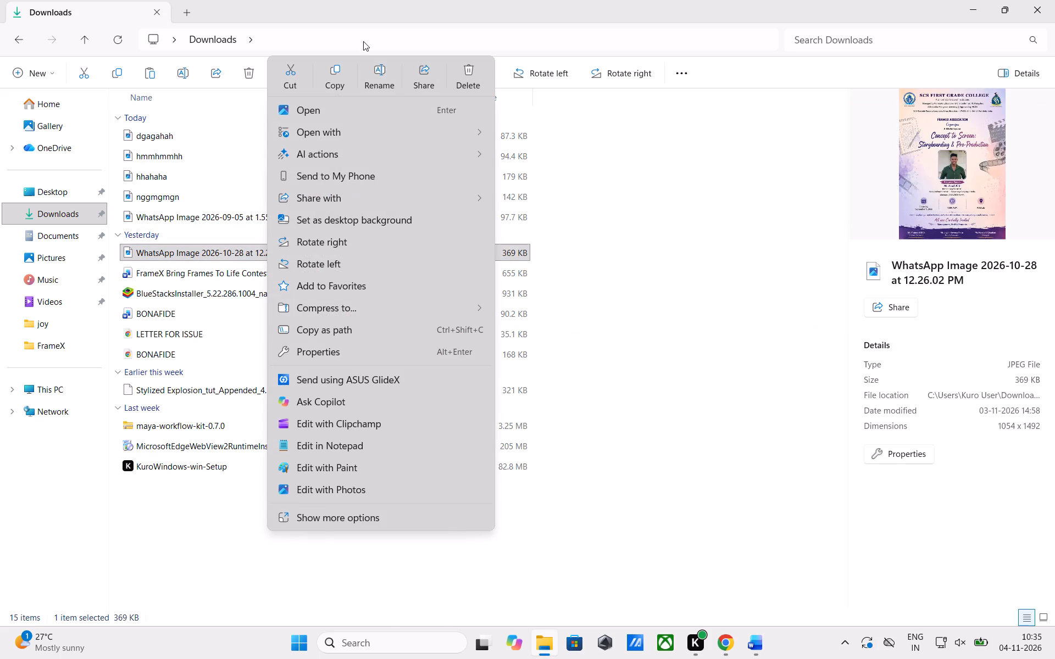
pyautogui.click(338, 71)
pyautogui.hotkey('alt', 'Tab')
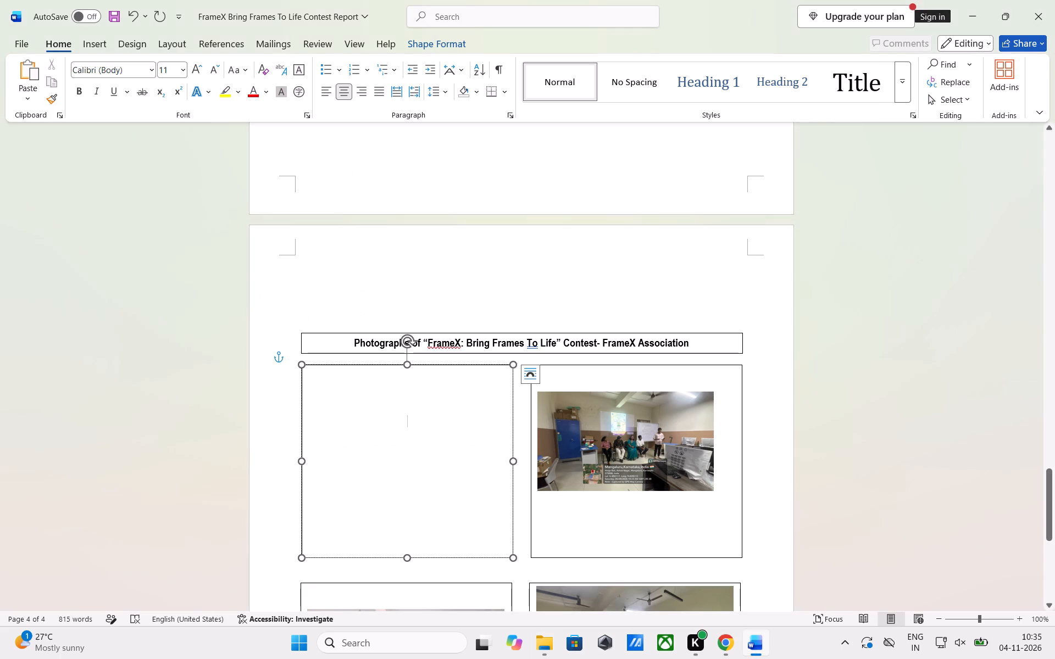
pyautogui.hotkey('ctrl', 'v')
# Remove the blank space above the poster and indent it one tab stop so it fits fully inside the upper-left frame.
pyautogui.click(406, 462)
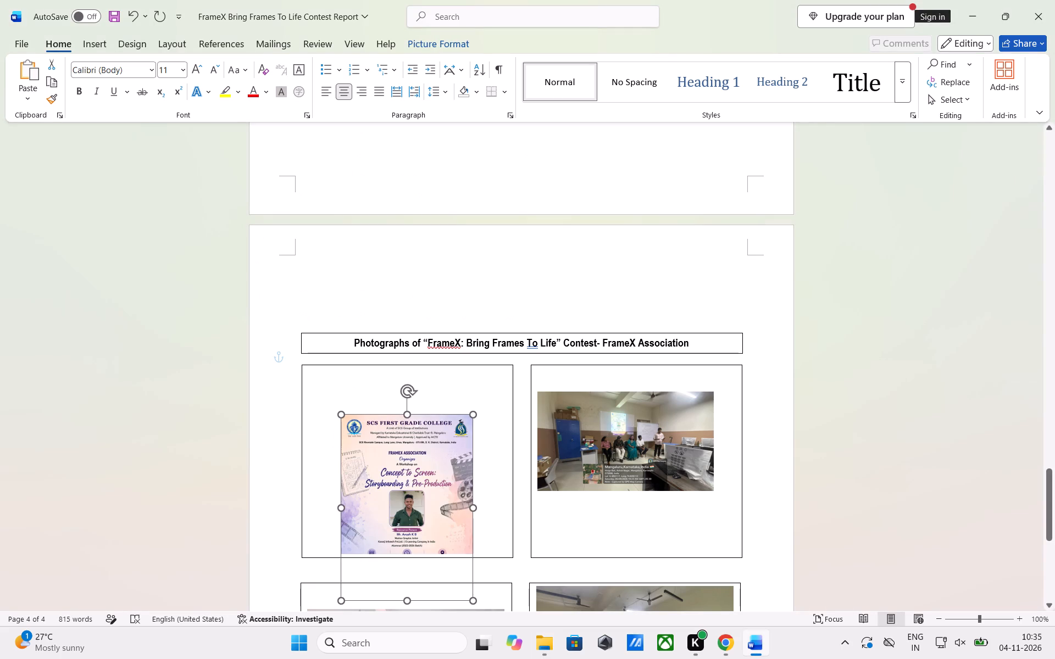
pyautogui.click(384, 400)
pyautogui.press('BackSpace')
pyautogui.press('BackSpace')
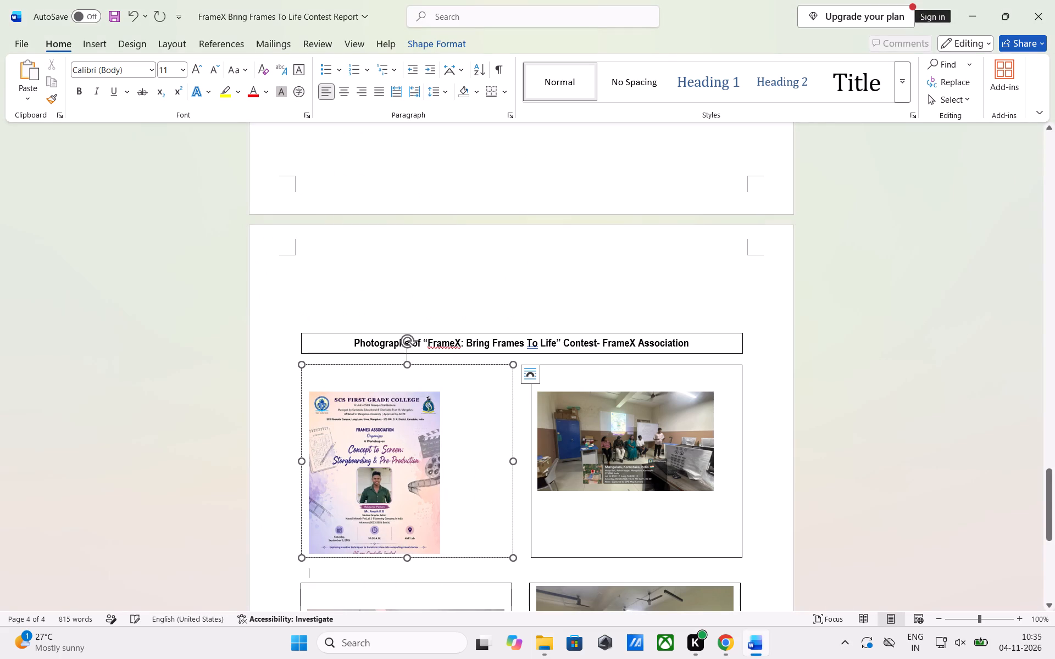
pyautogui.press('BackSpace')
pyautogui.press('Tab')
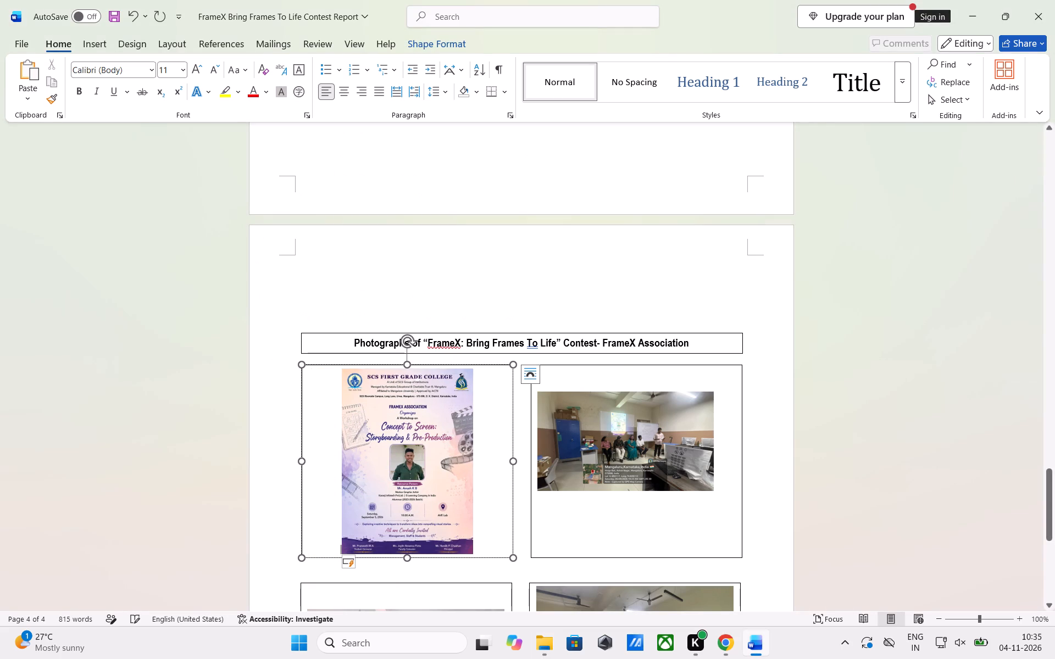
# Review the photographs page, checking the pictures in all five frames and the page before it.
pyautogui.scroll(-3, 509, 468)
pyautogui.scroll(-10, 641, 528)
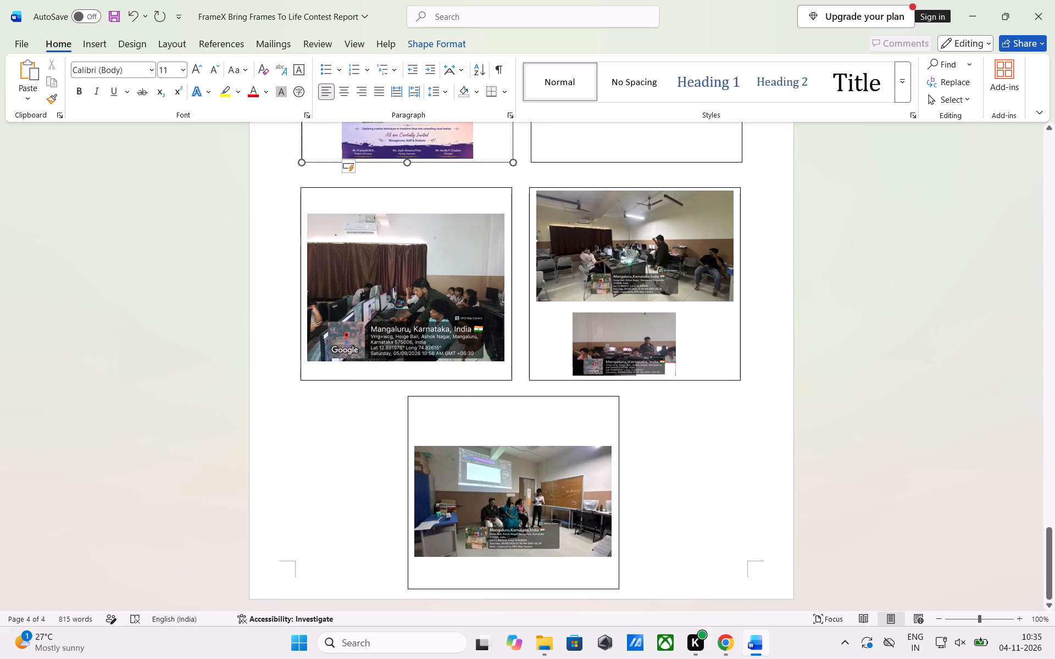
pyautogui.click(686, 484)
pyautogui.scroll(9, 692, 464)
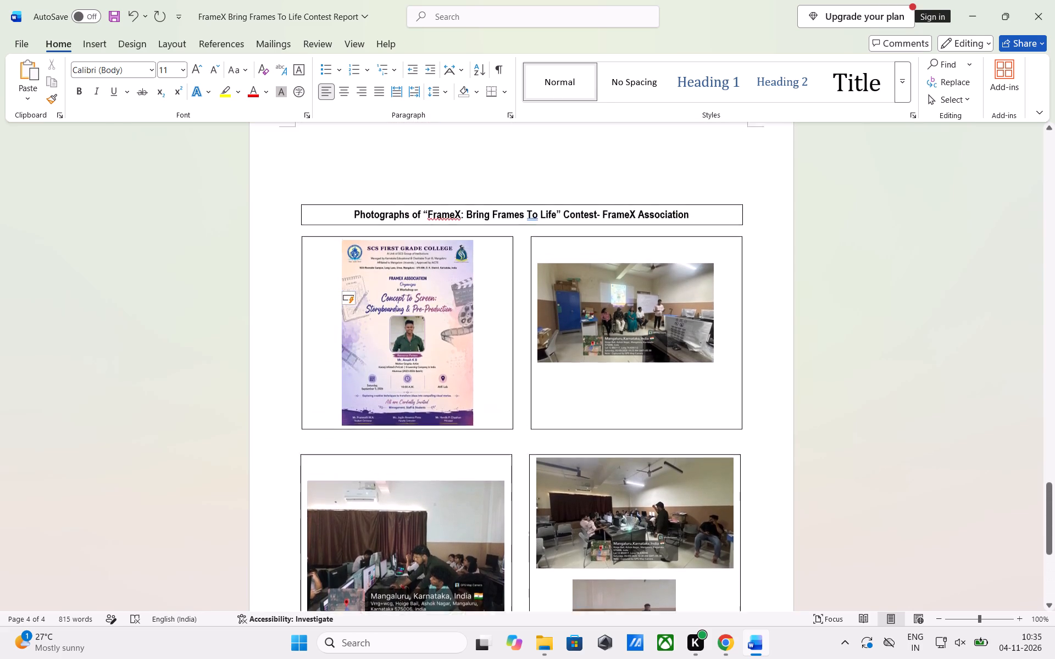
pyautogui.scroll(3, 672, 462)
pyautogui.scroll(-7, 672, 462)
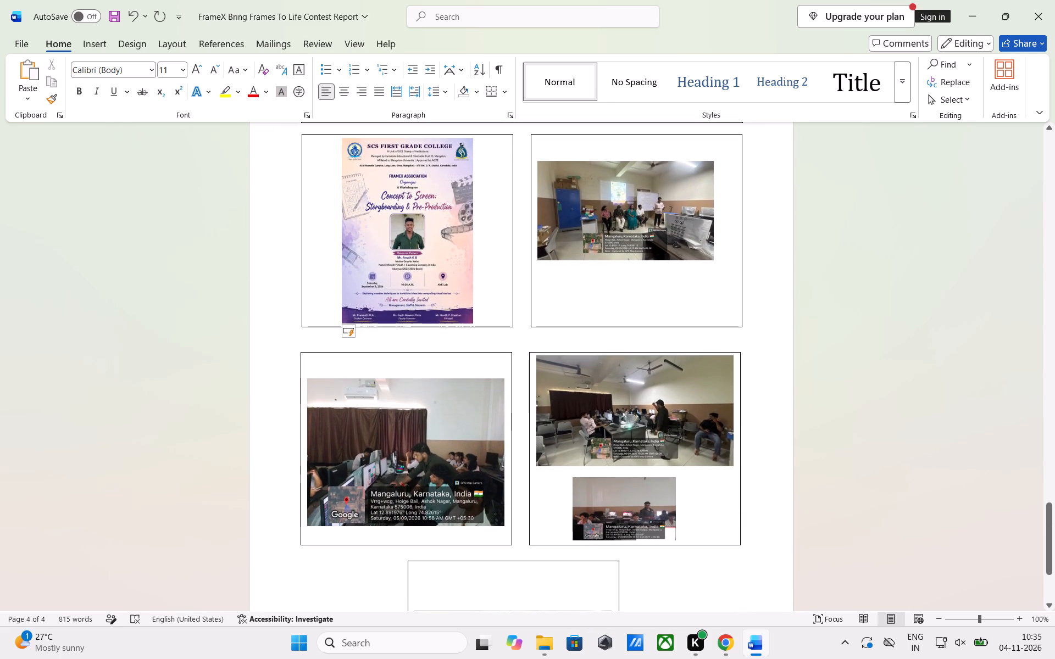
pyautogui.scroll(18, 672, 462)
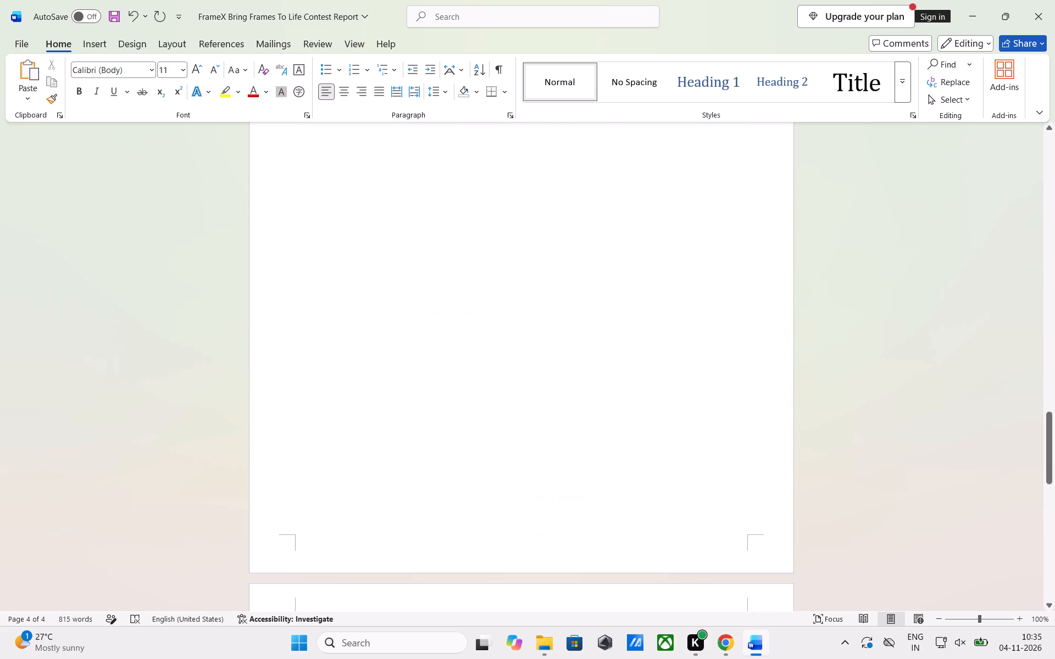
pyautogui.scroll(12, 672, 462)
pyautogui.scroll(-20, 672, 462)
pyautogui.scroll(-3, 672, 462)
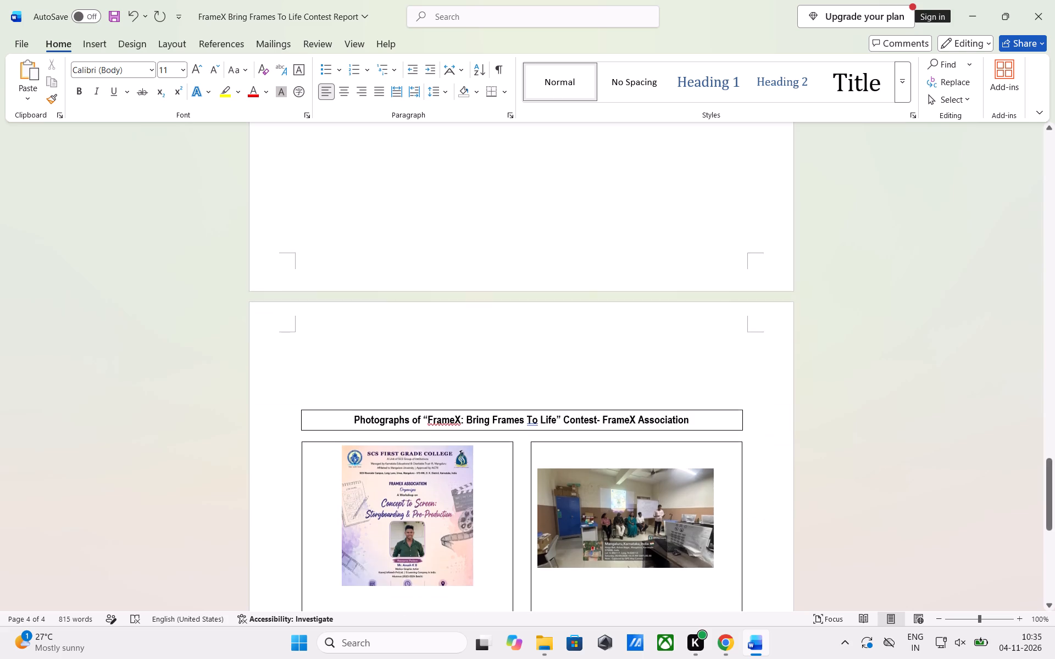
pyautogui.scroll(-7, 683, 461)
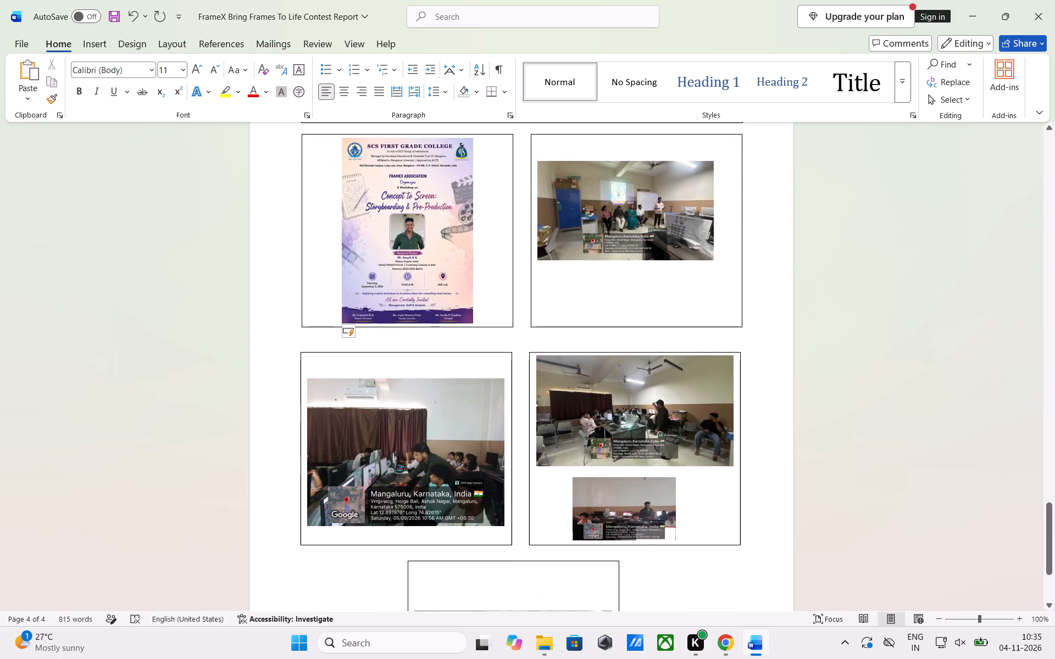
# Delete the small grey-wall picture beneath the classroom photo in the second row's right-hand frame.
pyautogui.click(636, 494)
pyautogui.press('Delete')
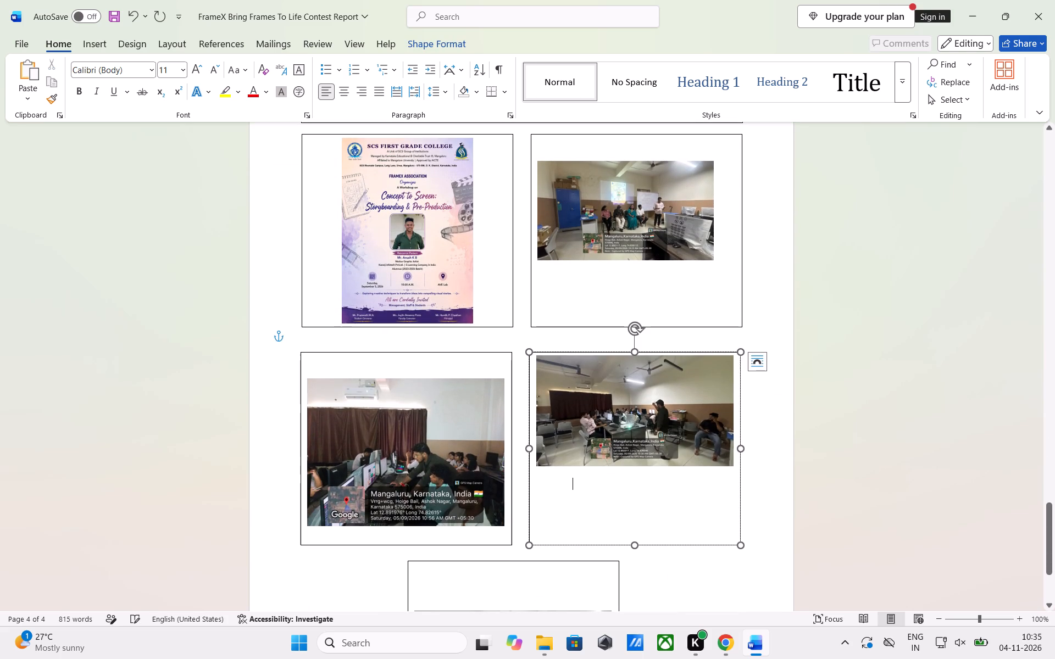
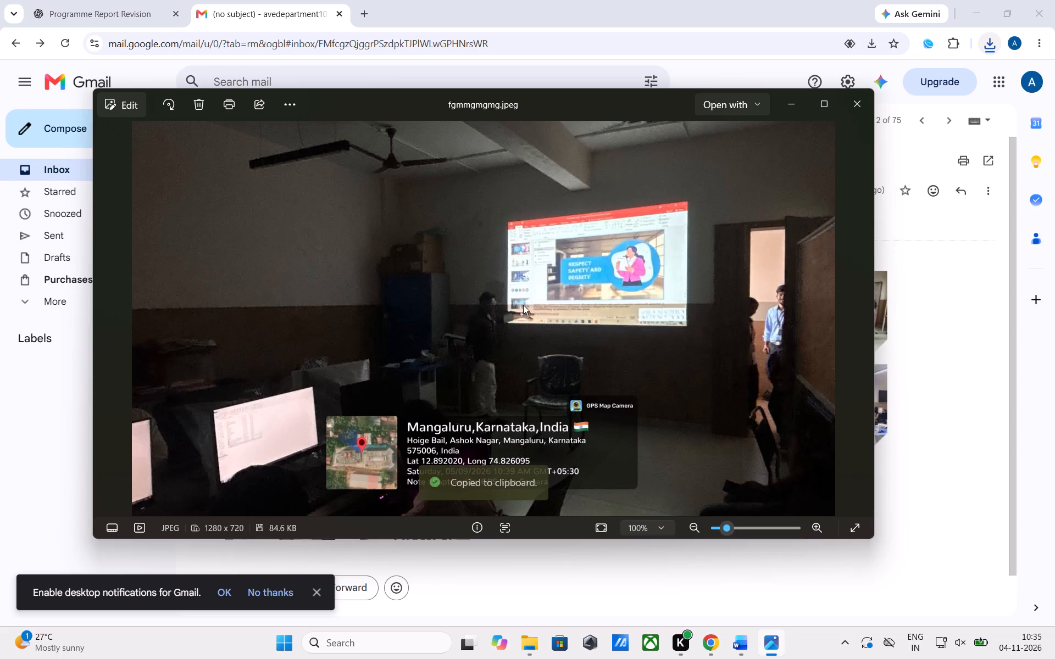
# Switch from the photo viewer back to the Word report to insert the copied photo of the projected presentation in the dark room.
pyautogui.hotkey('alt', 'Tab')
pyautogui.hotkey('alt', 'Tab')
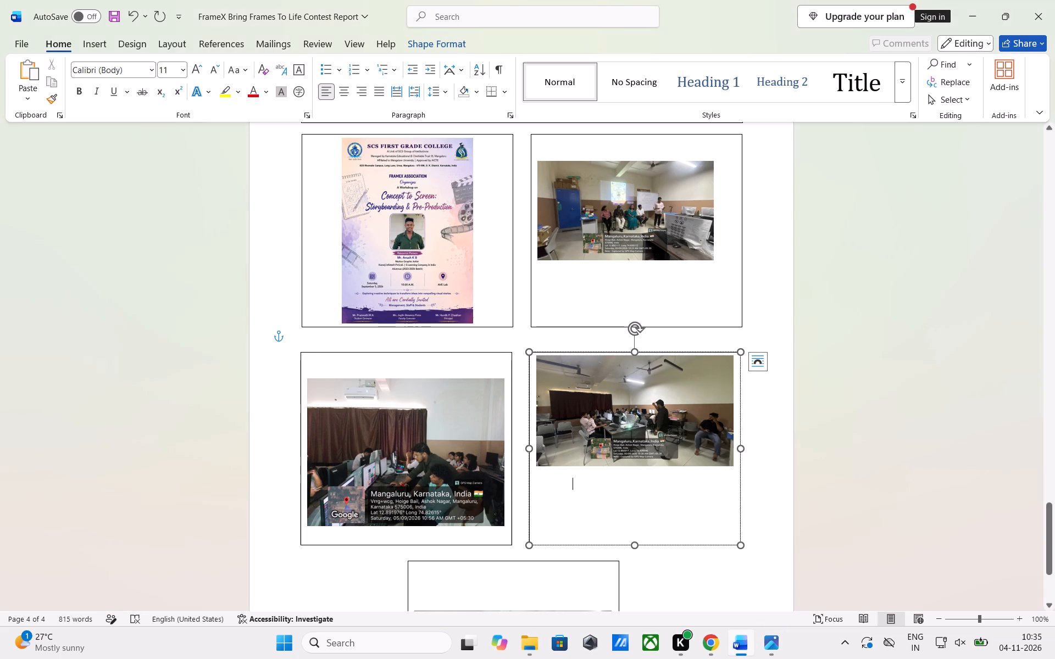
# Paste the copied photo of the darkened classroom with the projector screen below the first photo in the lower-right frame.
pyautogui.hotkey('ctrl', 'v')
pyautogui.moveTo(655, 515); pyautogui.dragTo(654, 496)
# Delete the blank spaces between the two photos in the lower-right frame so the dark photo moves up beneath the classroom photo.
pyautogui.click(610, 472)
pyautogui.click(612, 477)
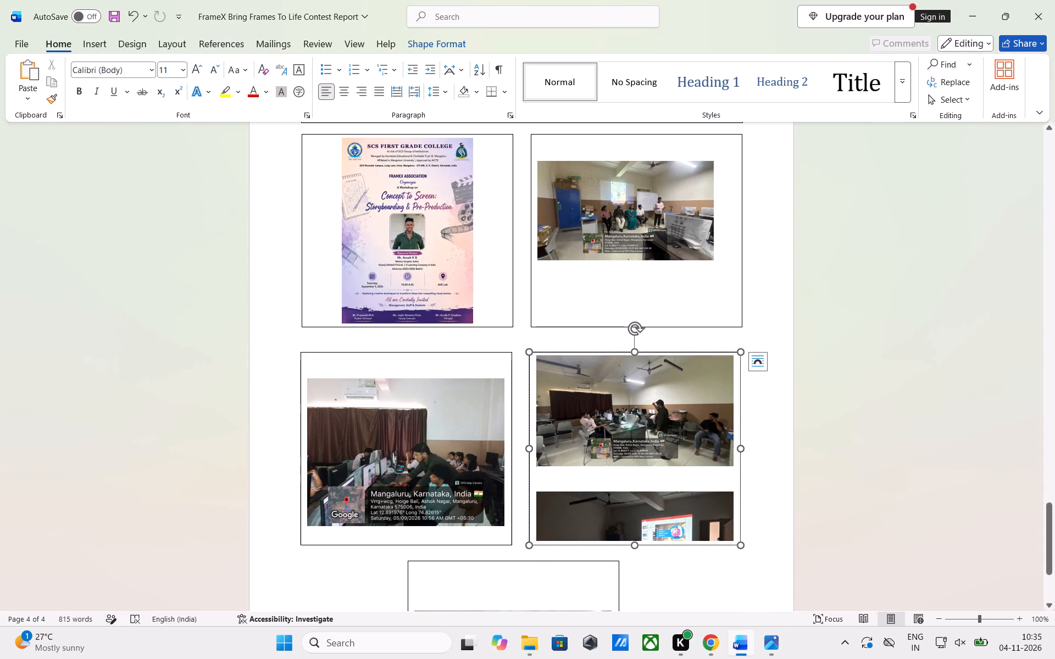
pyautogui.doubleClick(612, 477)
pyautogui.click(612, 478)
pyautogui.press('BackSpace')
pyautogui.press('BackSpace')
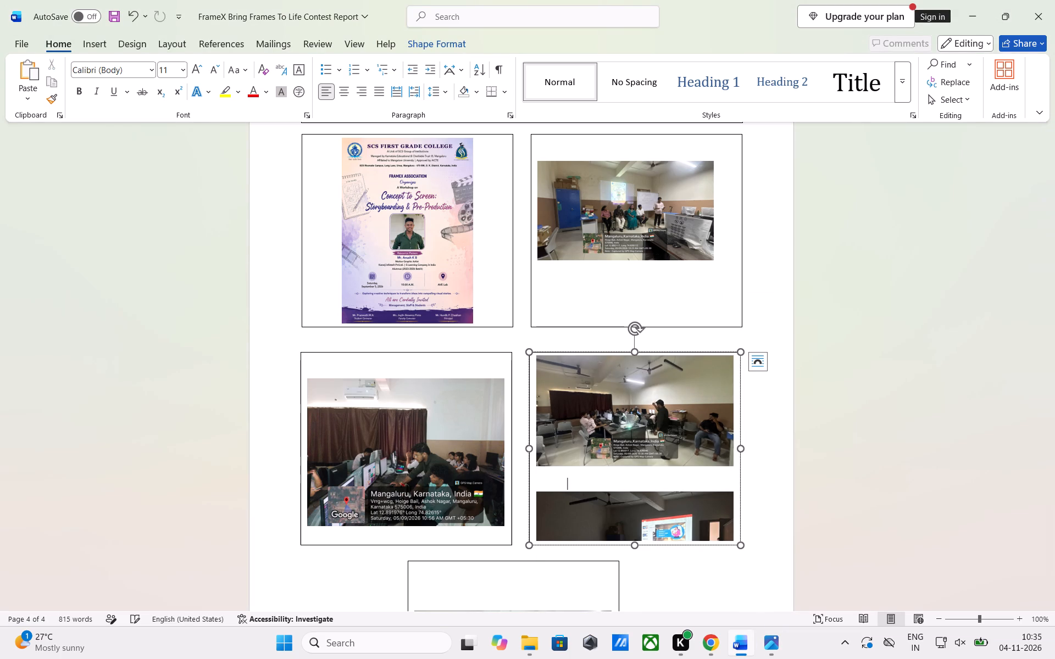
pyautogui.press('BackSpace')
pyautogui.press('BackSpace')
pyautogui.press('BackSpace')
pyautogui.press('BackSpace')
pyautogui.press('BackSpace')
pyautogui.press('BackSpace')
pyautogui.press('BackSpace')
pyautogui.press('BackSpace')
pyautogui.press('BackSpace')
pyautogui.press('BackSpace')
pyautogui.press('BackSpace')
pyautogui.press('BackSpace')
pyautogui.press('BackSpace')
pyautogui.press('BackSpace')
# Shorten the bottom centre frame from its top edge to leave a wider gap below the two frames above it.
pyautogui.scroll(-4, 595, 516)
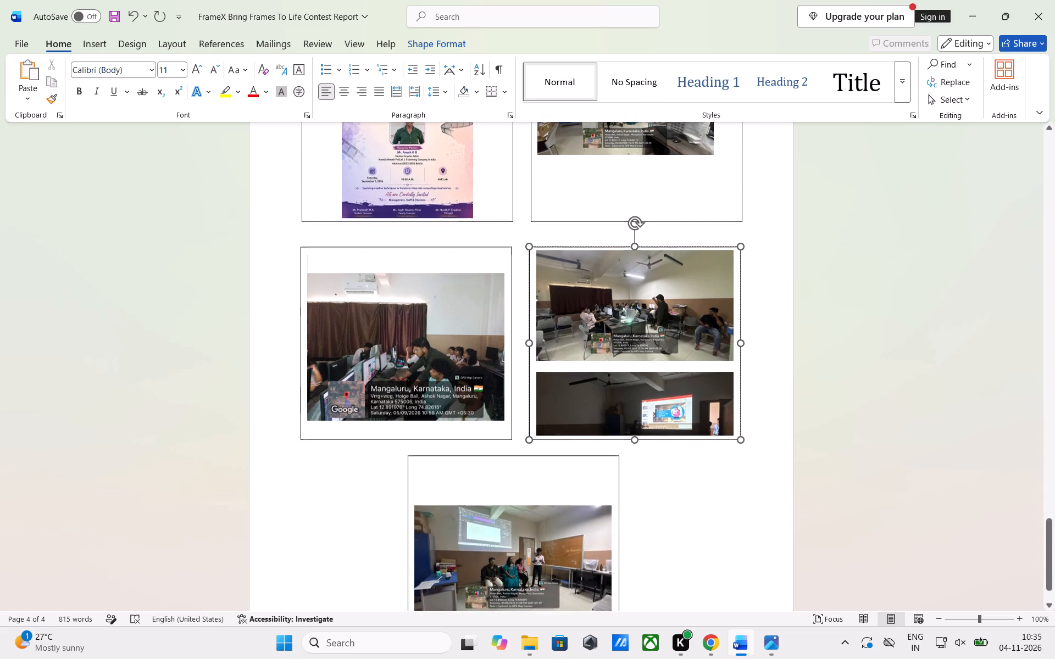
pyautogui.scroll(-3, 595, 517)
pyautogui.click(513, 421)
pyautogui.moveTo(510, 394); pyautogui.dragTo(510, 417)
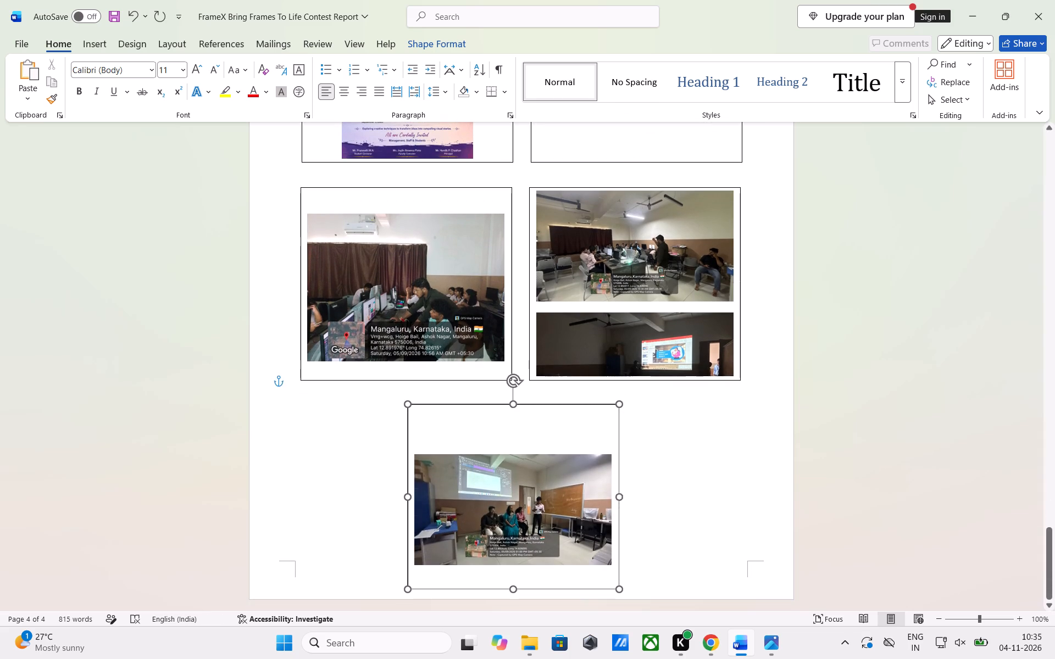
pyautogui.moveTo(510, 417); pyautogui.dragTo(518, 443)
# Remove the empty lines above the photo in the bottom centre frame so that the whole photo fits inside.
pyautogui.click(506, 471)
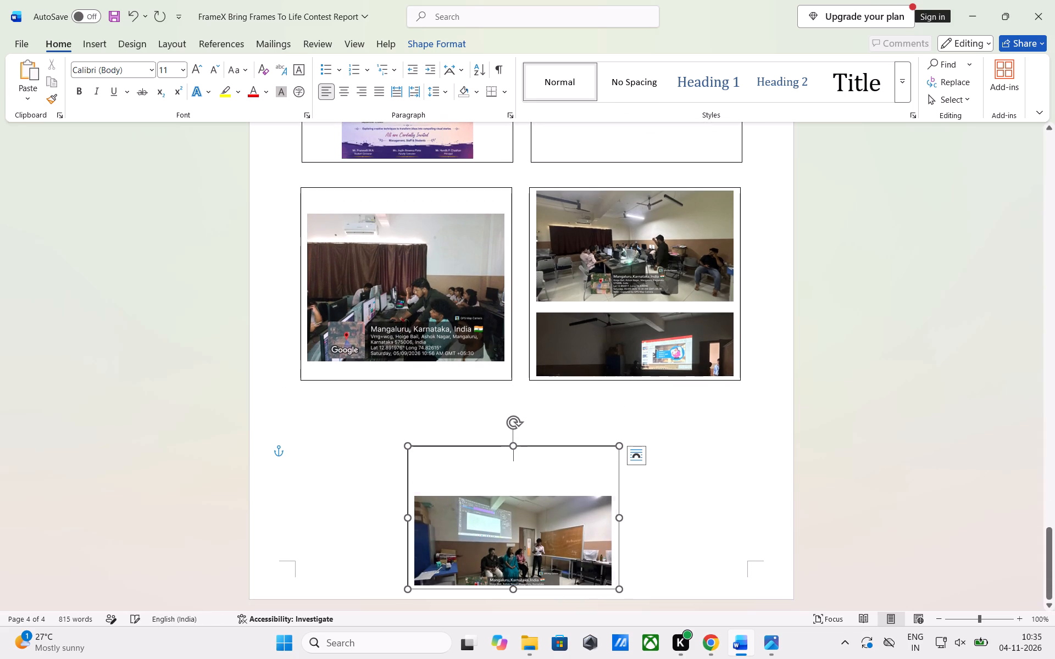
pyautogui.click(513, 498)
pyautogui.click(498, 485)
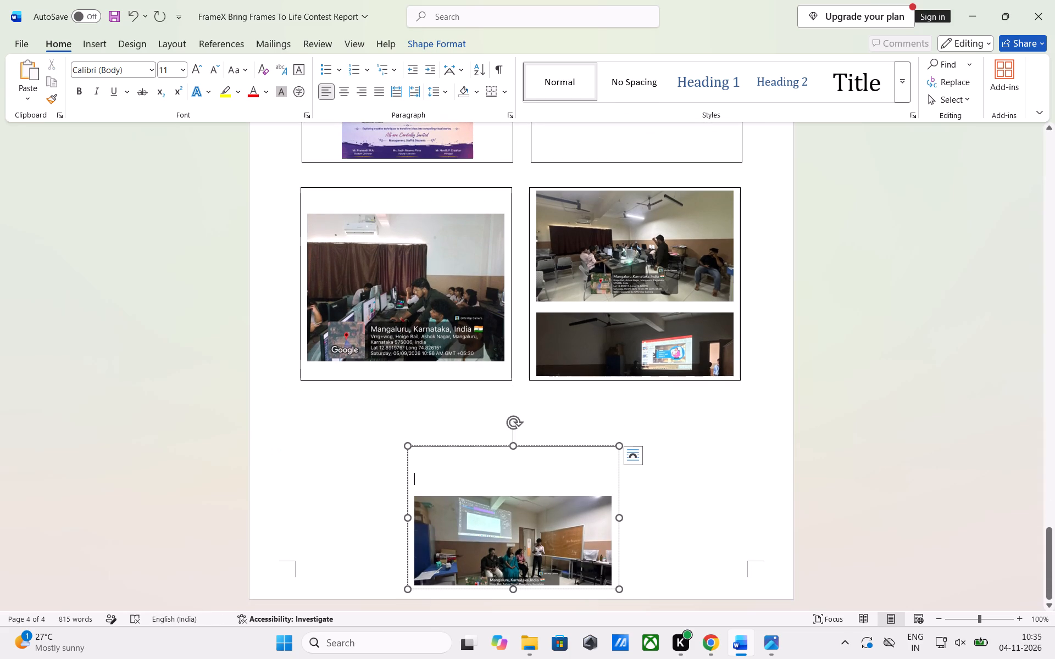
pyautogui.press('BackSpace')
pyautogui.press('BackSpace')
pyautogui.press('BackSpace')
pyautogui.press('BackSpace')
pyautogui.press('BackSpace')
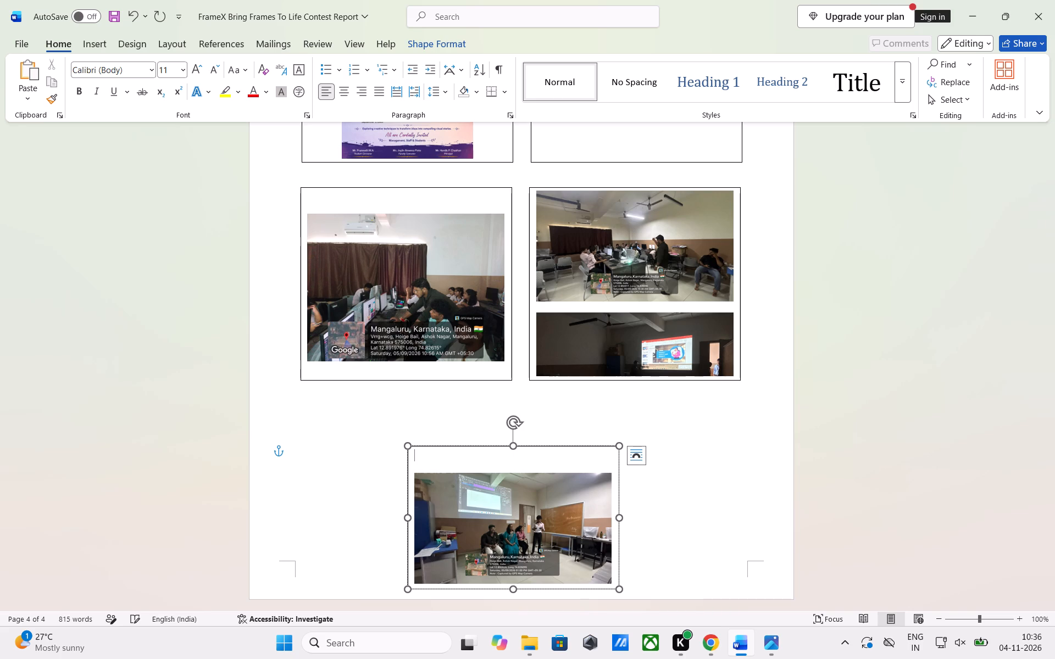
pyautogui.press('BackSpace')
pyautogui.press('BackSpace')
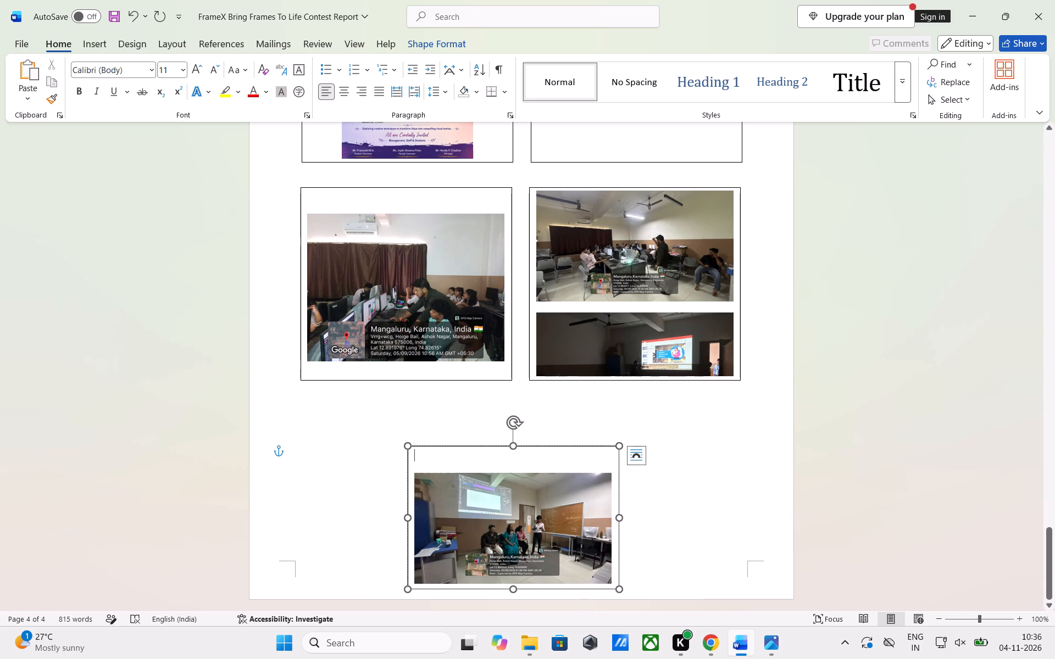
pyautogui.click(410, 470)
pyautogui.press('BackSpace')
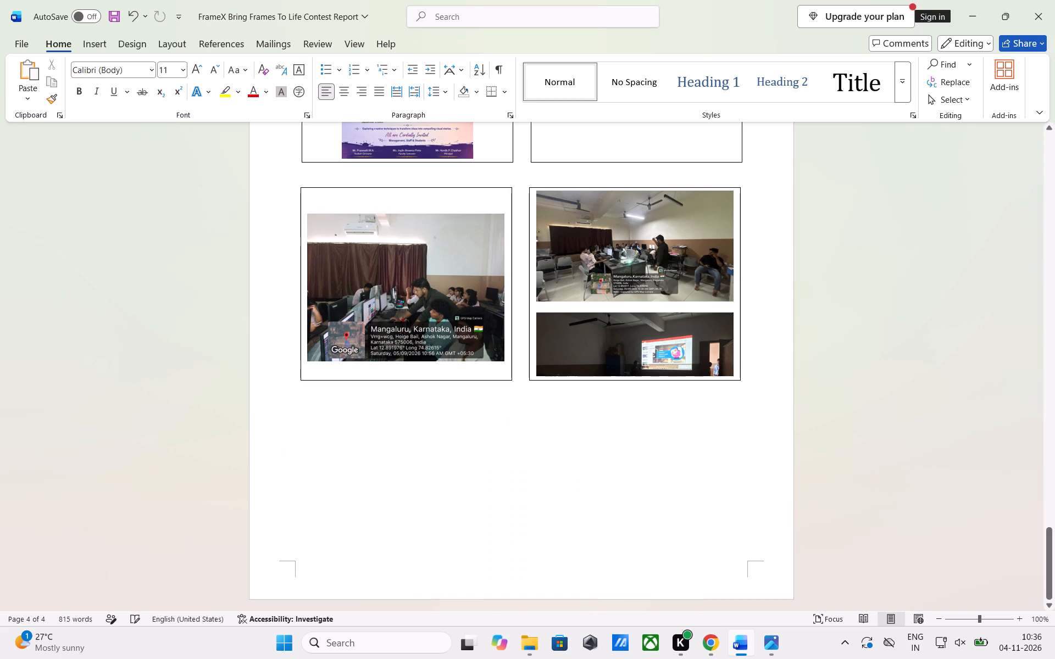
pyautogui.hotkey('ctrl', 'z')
# Reduce the height of the bottom centre frame slightly, keeping its top edge at the same level.
pyautogui.moveTo(511, 444); pyautogui.dragTo(515, 456)
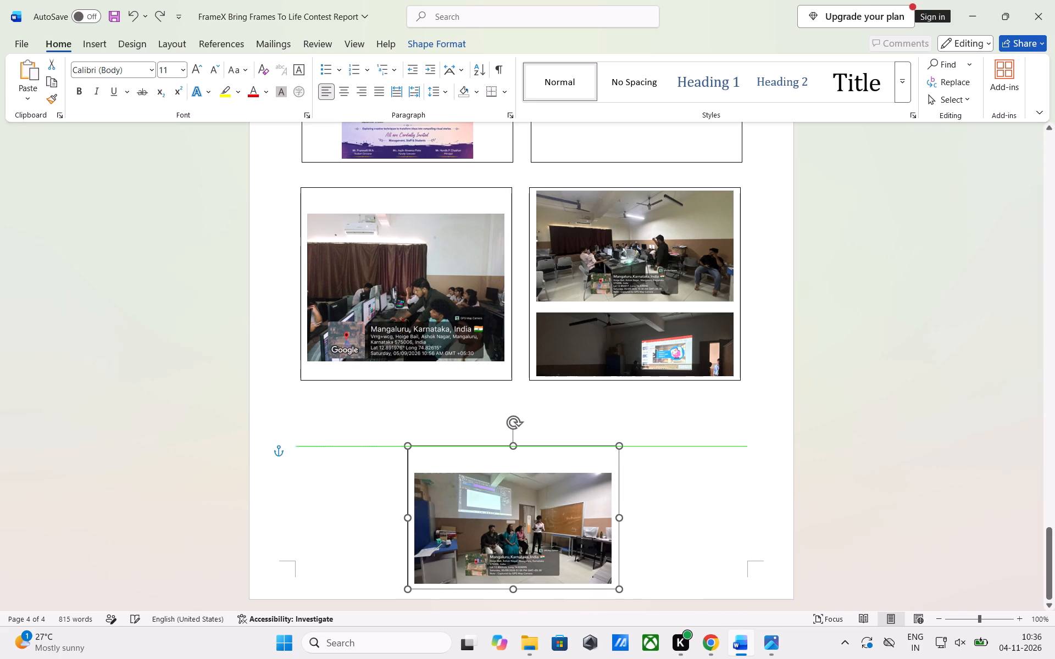
pyautogui.moveTo(515, 456); pyautogui.dragTo(522, 439)
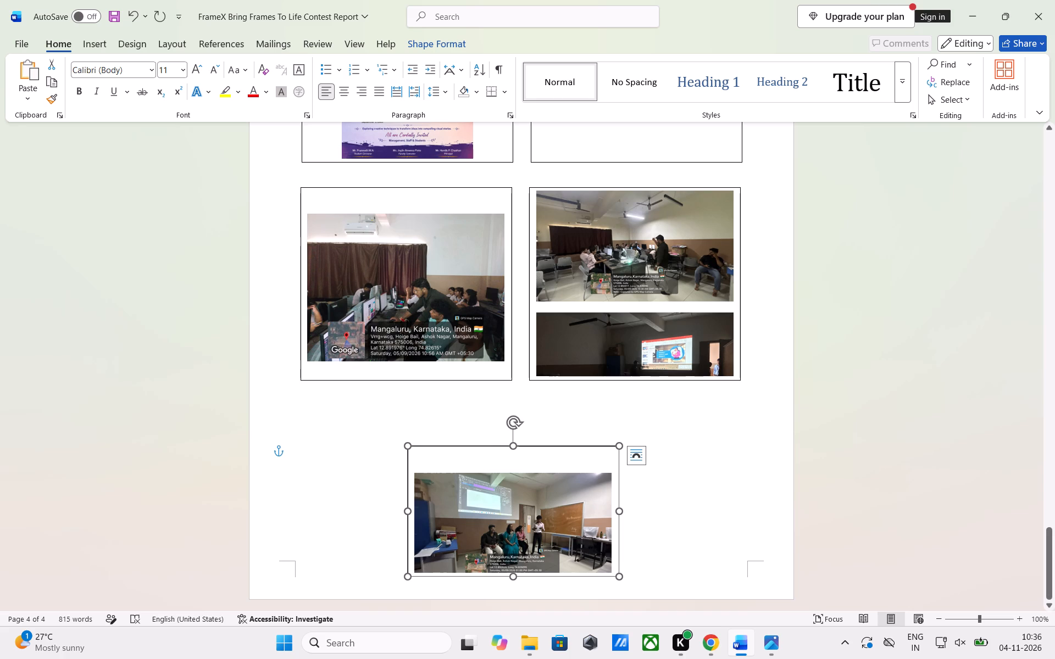
# Extend the lower-right frame downward until the entire dark classroom photo fits inside, ending just above the bottom frame.
pyautogui.click(605, 379)
pyautogui.moveTo(635, 382); pyautogui.dragTo(645, 434)
pyautogui.click(863, 408)
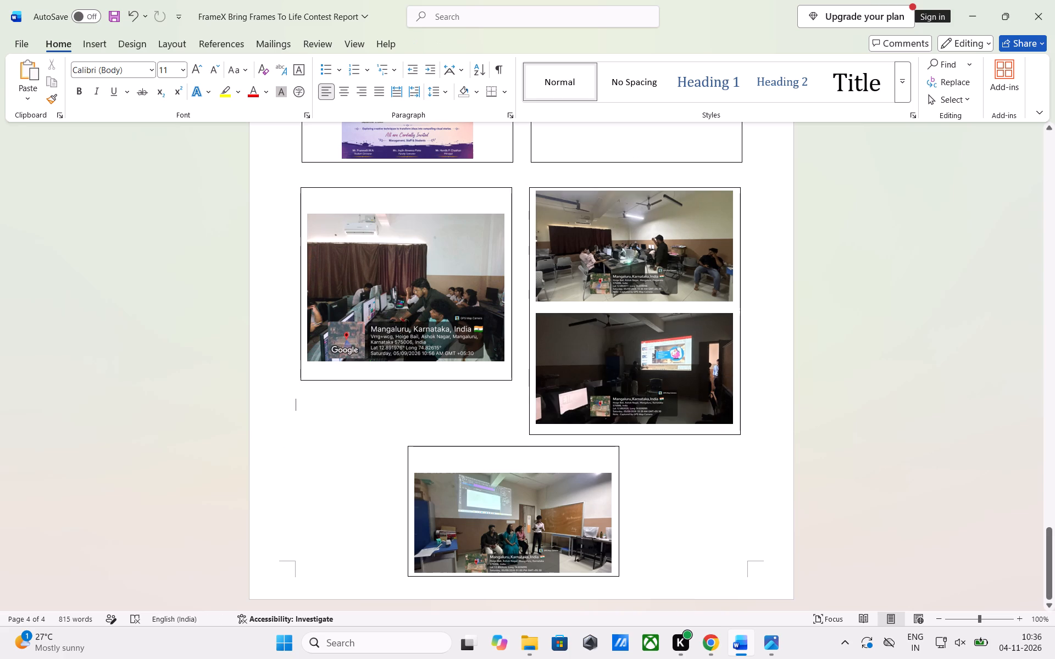
# Delete the remaining empty line above the photo in the bottom centre frame so the photo sits at the frame's top.
pyautogui.scroll(4, 725, 350)
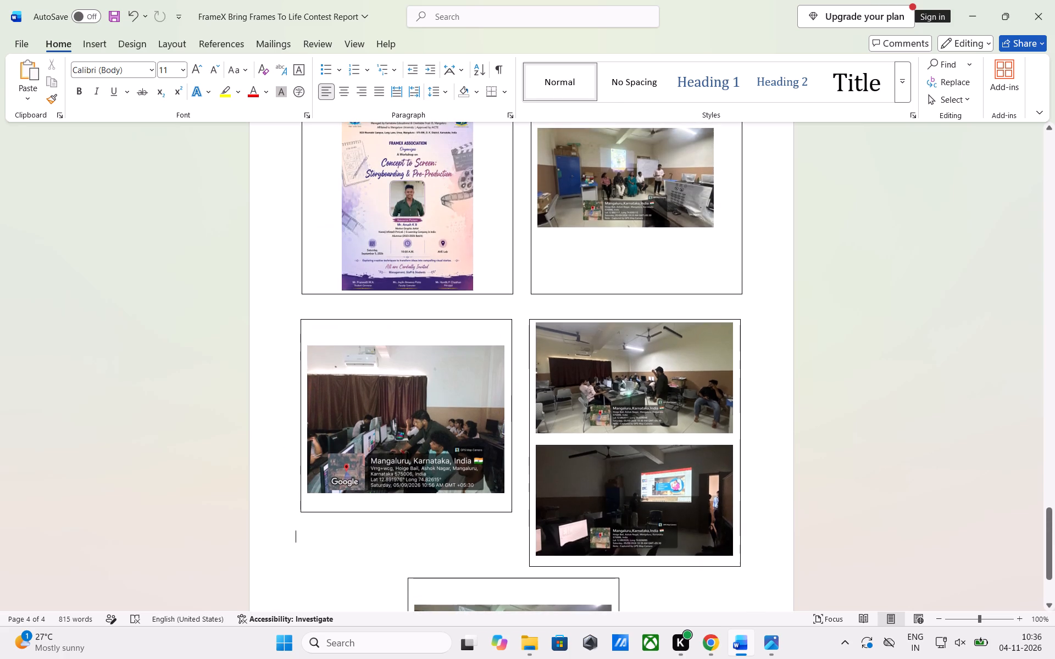
pyautogui.scroll(-4, 589, 551)
pyautogui.click(431, 466)
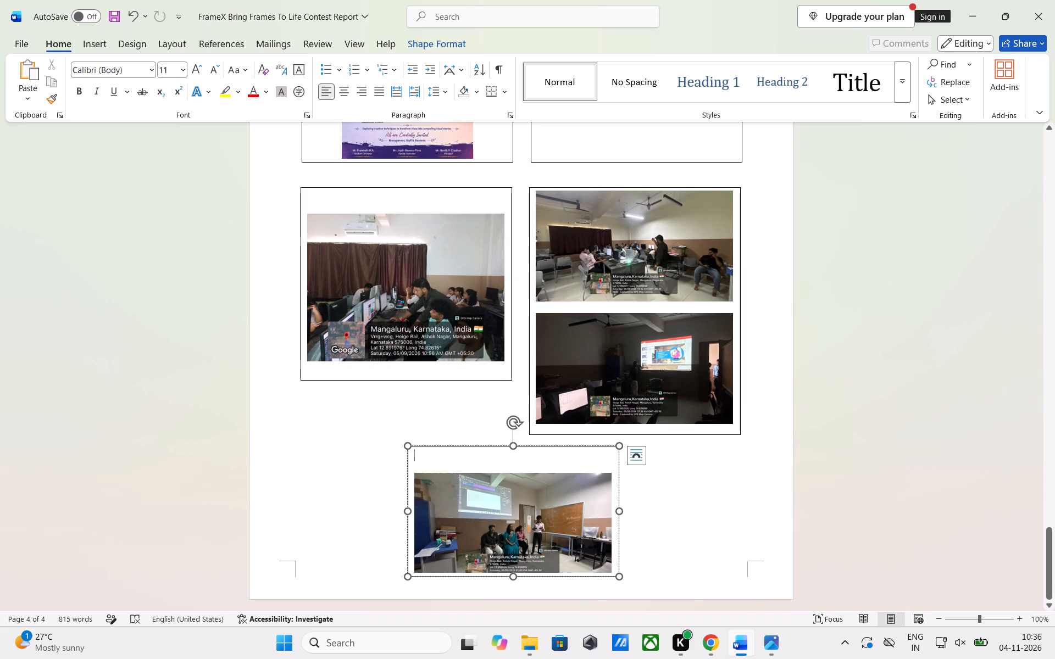
pyautogui.moveTo(532, 461); pyautogui.dragTo(525, 460)
pyautogui.moveTo(441, 463); pyautogui.dragTo(619, 459)
pyautogui.click(411, 480)
pyautogui.press('BackSpace')
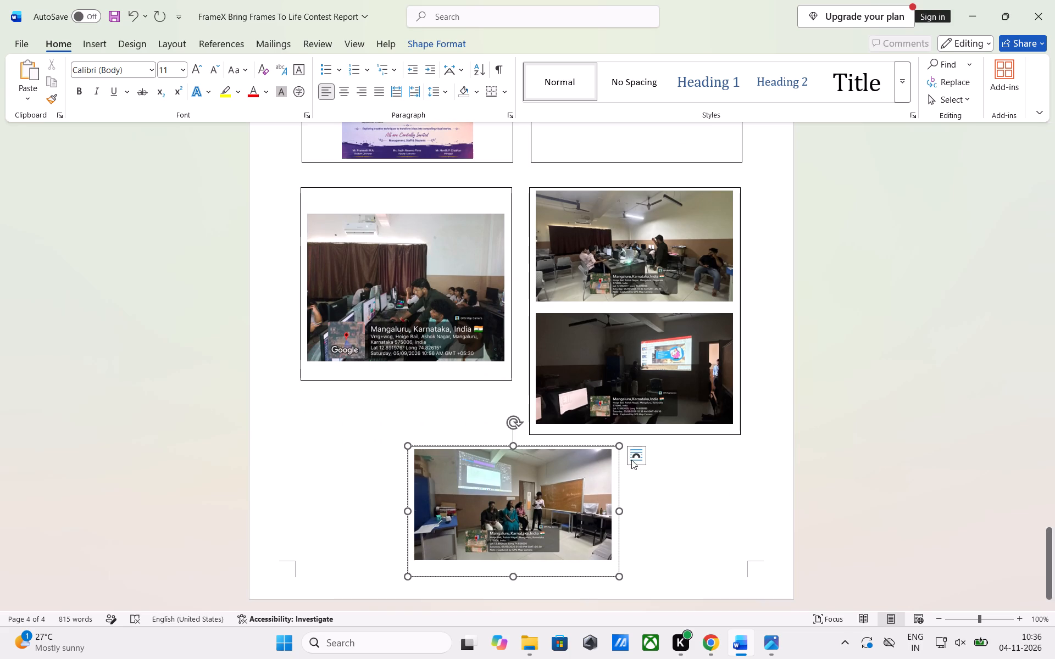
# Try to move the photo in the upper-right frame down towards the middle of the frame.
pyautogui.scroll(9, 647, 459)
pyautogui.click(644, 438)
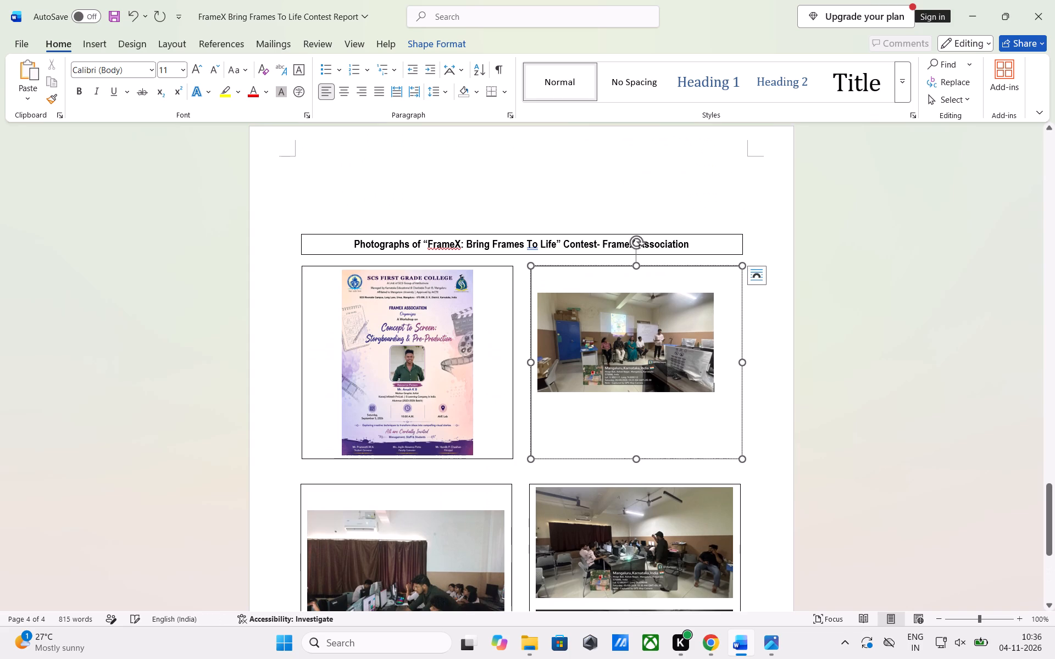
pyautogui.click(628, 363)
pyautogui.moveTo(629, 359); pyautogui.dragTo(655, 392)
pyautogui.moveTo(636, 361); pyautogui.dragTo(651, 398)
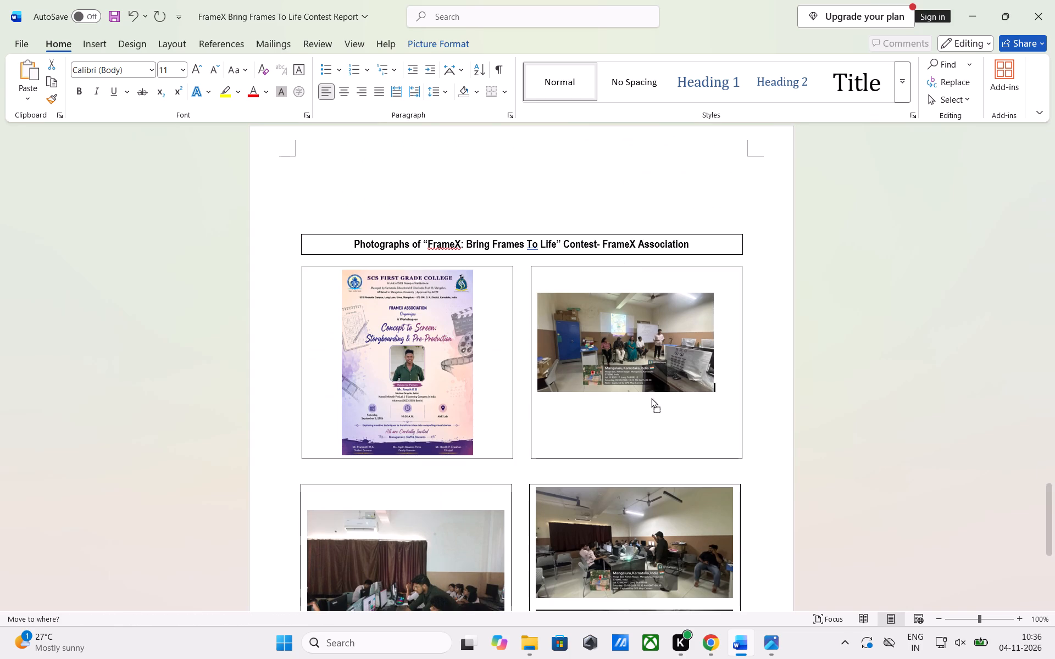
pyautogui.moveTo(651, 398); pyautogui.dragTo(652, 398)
# Add an empty line above the upper-right frame's photo and two spaces before it to bring it nearer the centre.
pyautogui.tripleClick(534, 381)
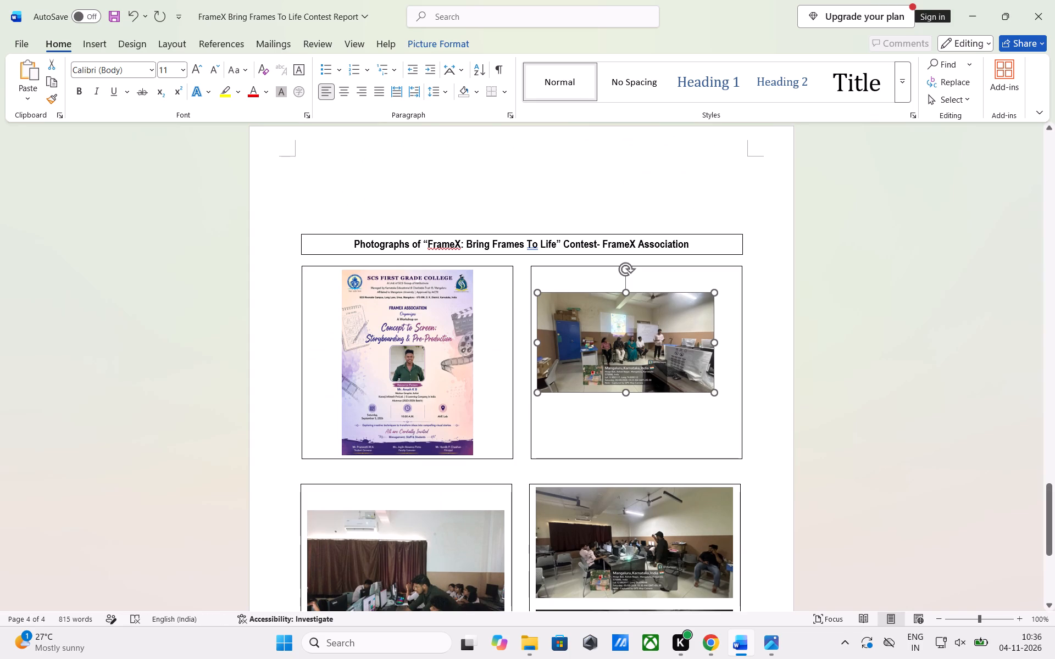
pyautogui.click(534, 382)
pyautogui.click(534, 385)
pyautogui.click(559, 283)
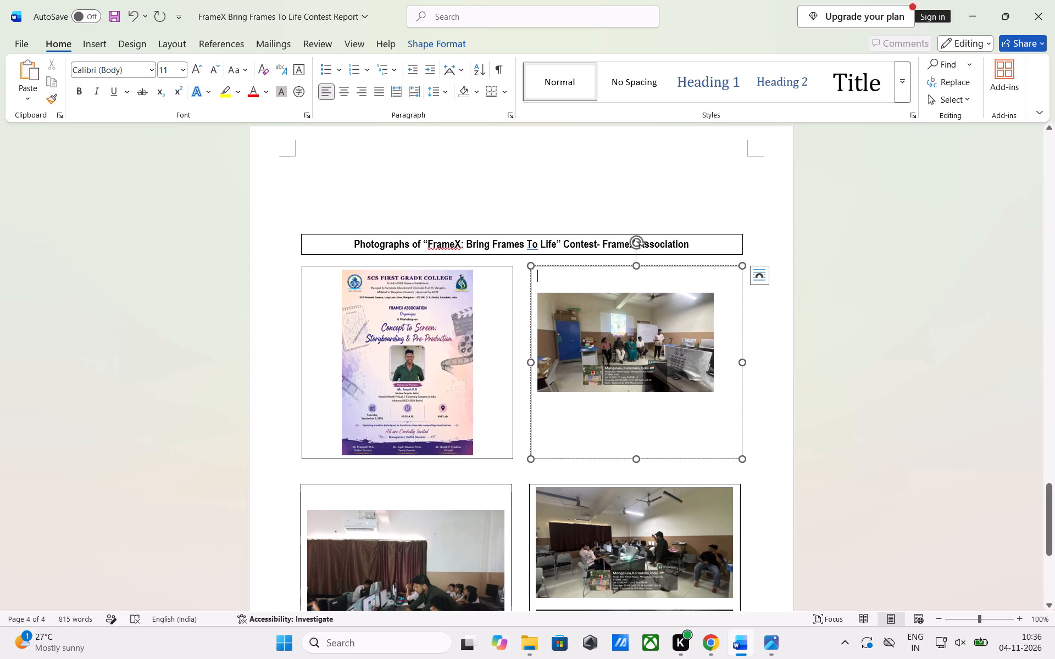
pyautogui.press('space')
pyautogui.press('Return')
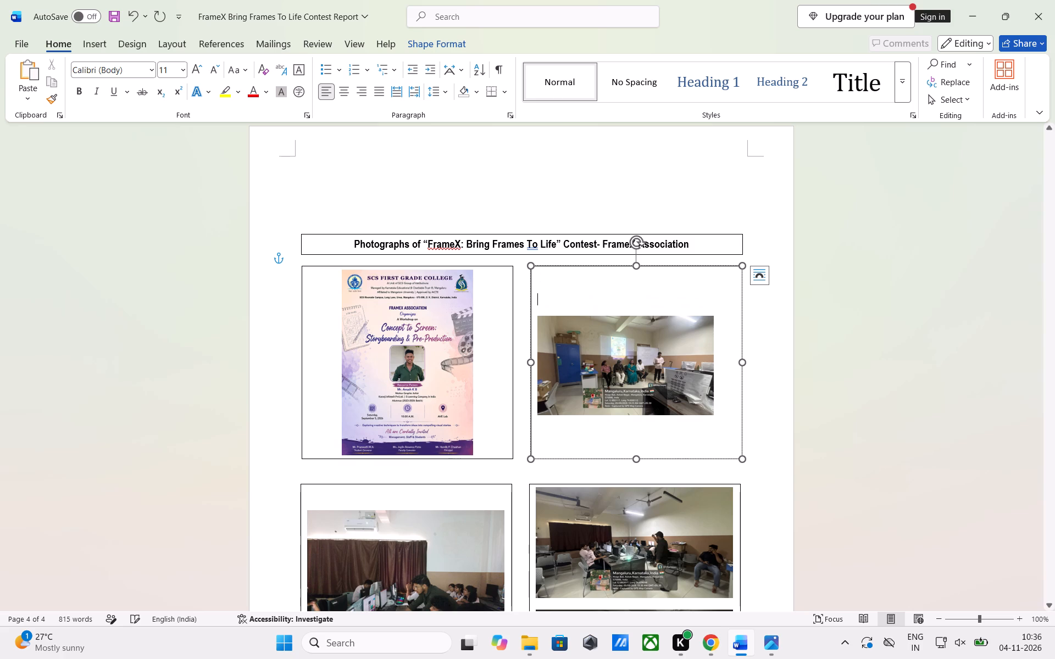
pyautogui.press('space')
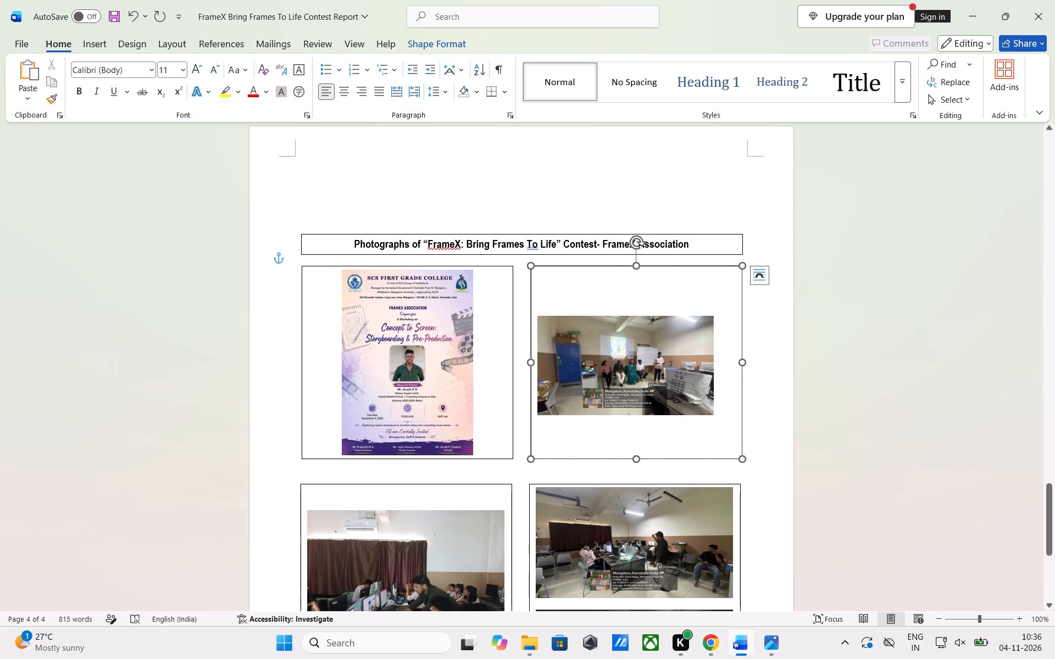
pyautogui.click(535, 320)
pyautogui.press('space')
pyautogui.press('space')
# Review the report text from the programme description through the workshop overview and the outcome list.
pyautogui.scroll(5, 723, 370)
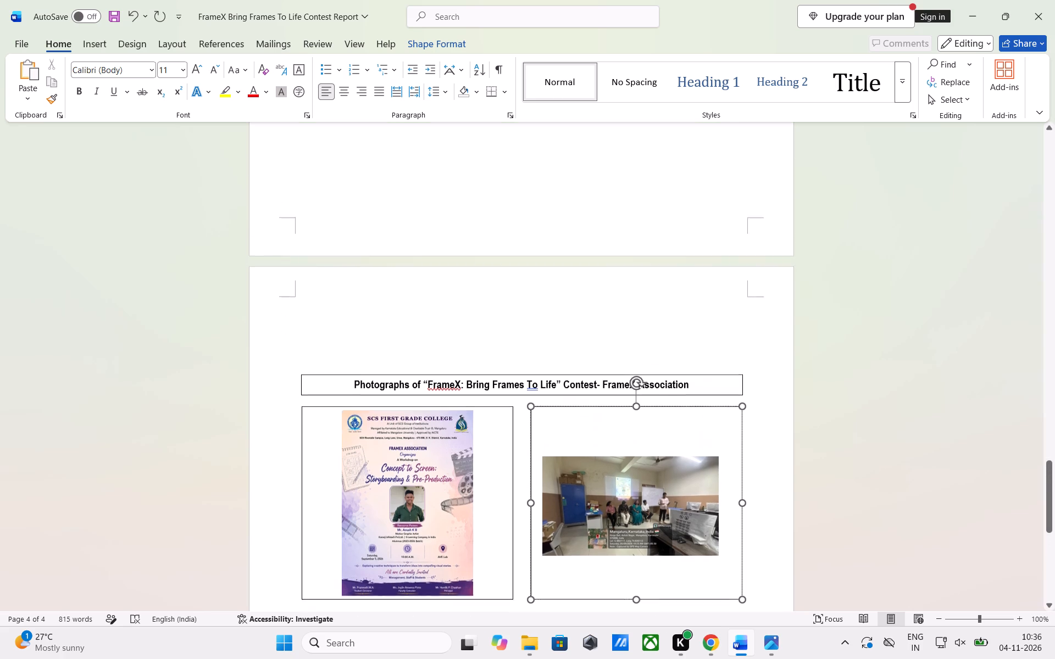
pyautogui.scroll(20, 725, 371)
pyautogui.scroll(6, 699, 377)
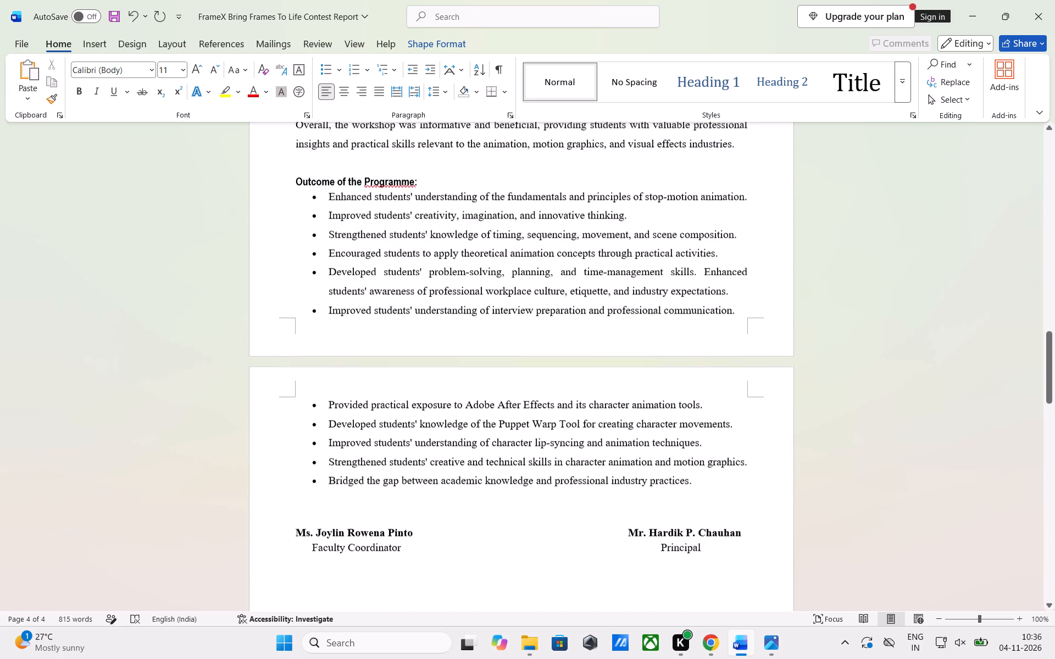
pyautogui.scroll(7, 697, 377)
pyautogui.scroll(-6, 696, 377)
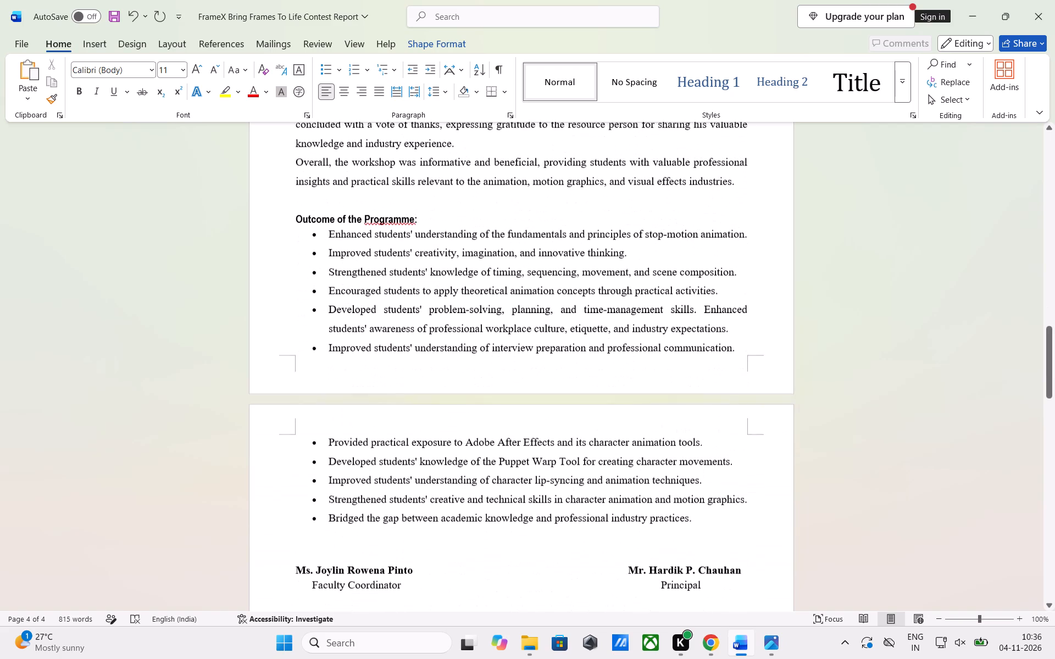
pyautogui.scroll(7, 696, 377)
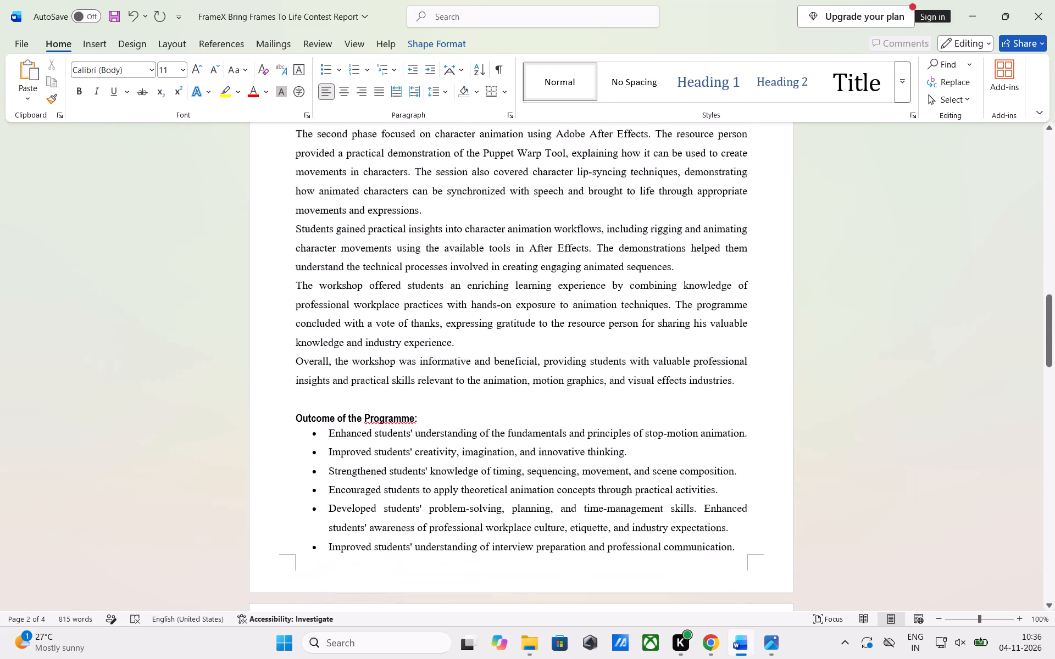
pyautogui.scroll(6, 696, 377)
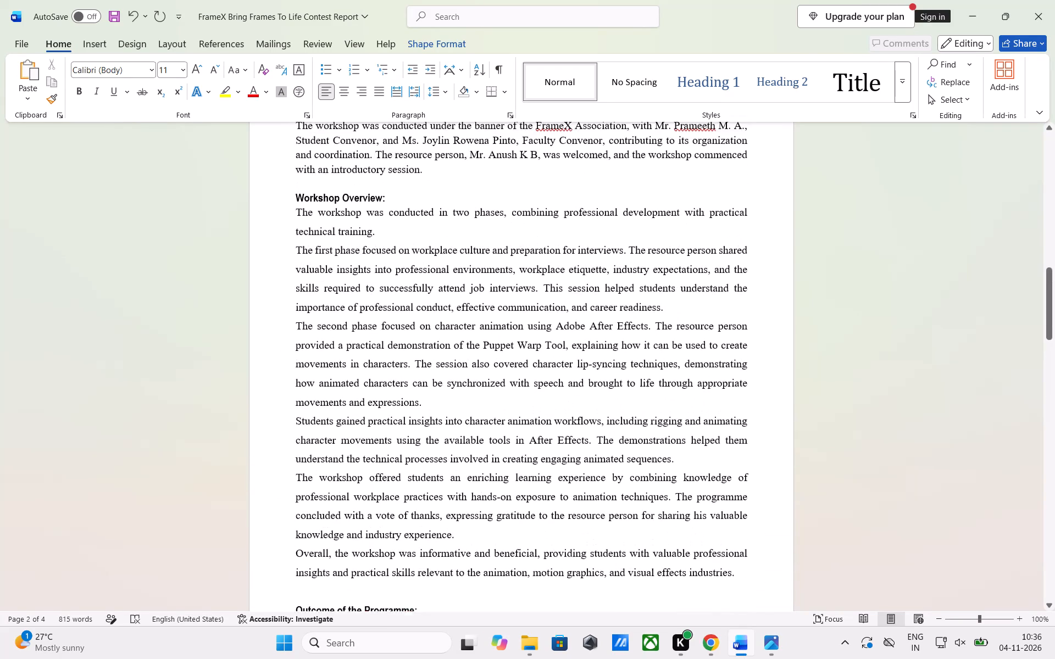
pyautogui.scroll(7, 696, 377)
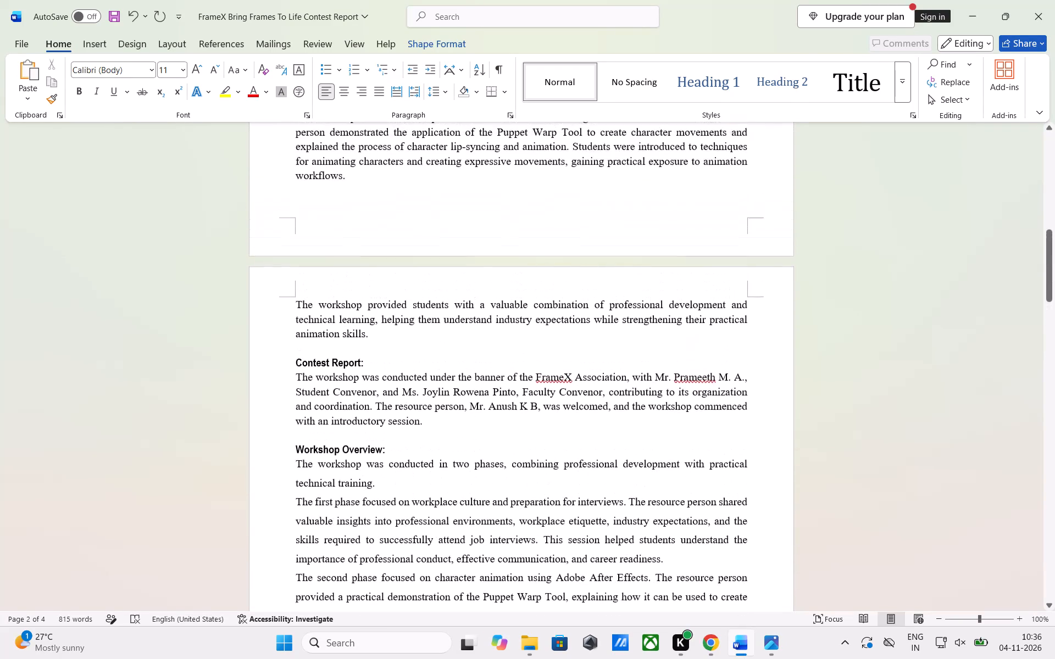
pyautogui.scroll(9, 696, 377)
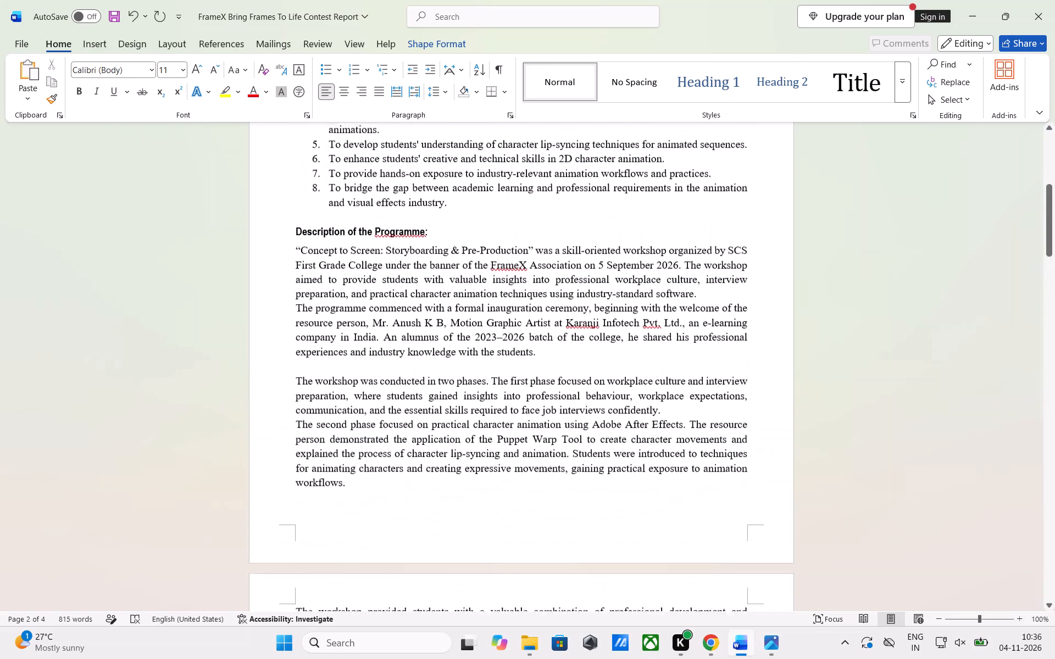
pyautogui.scroll(-4, 696, 377)
pyautogui.scroll(1, 696, 377)
pyautogui.scroll(-2, 696, 377)
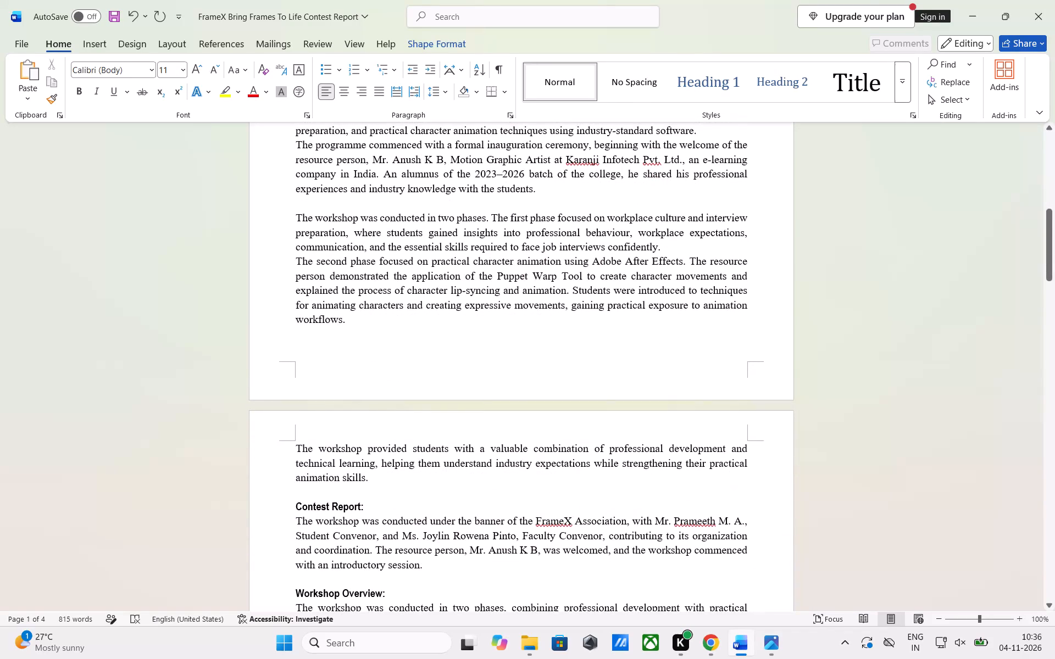
pyautogui.scroll(-14, 696, 377)
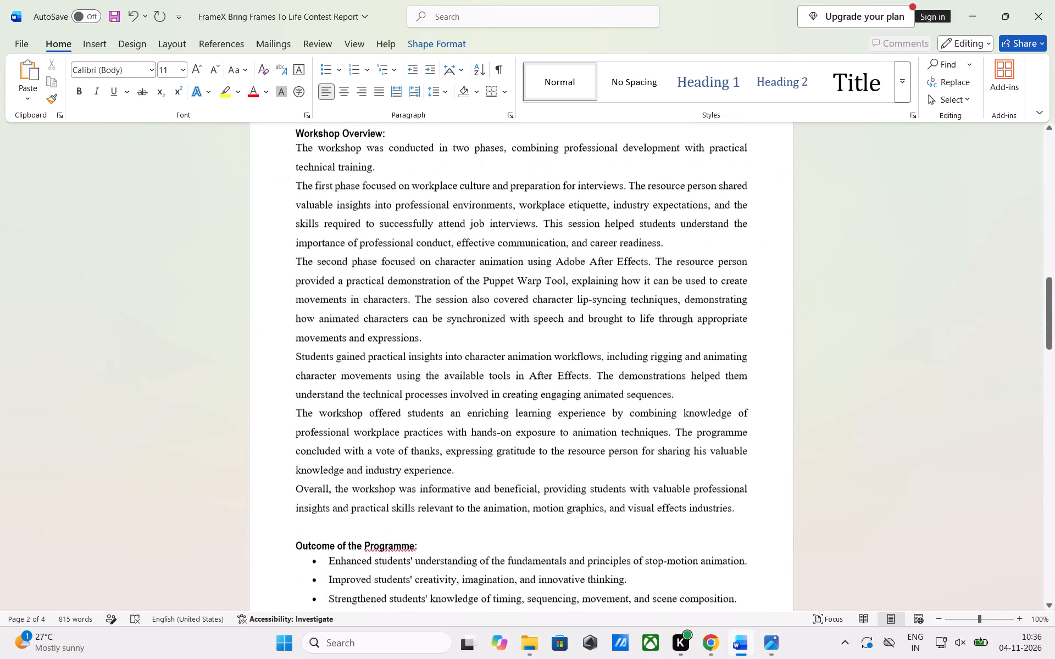
pyautogui.scroll(-2, 696, 377)
pyautogui.scroll(3, 696, 377)
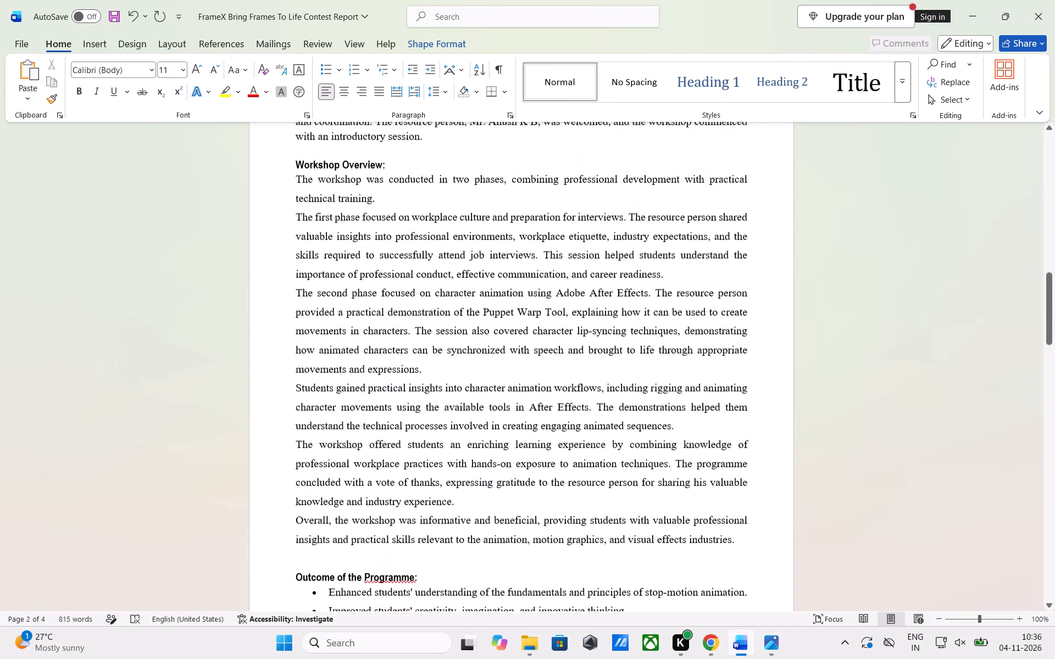
pyautogui.scroll(1, 696, 377)
pyautogui.scroll(-8, 696, 377)
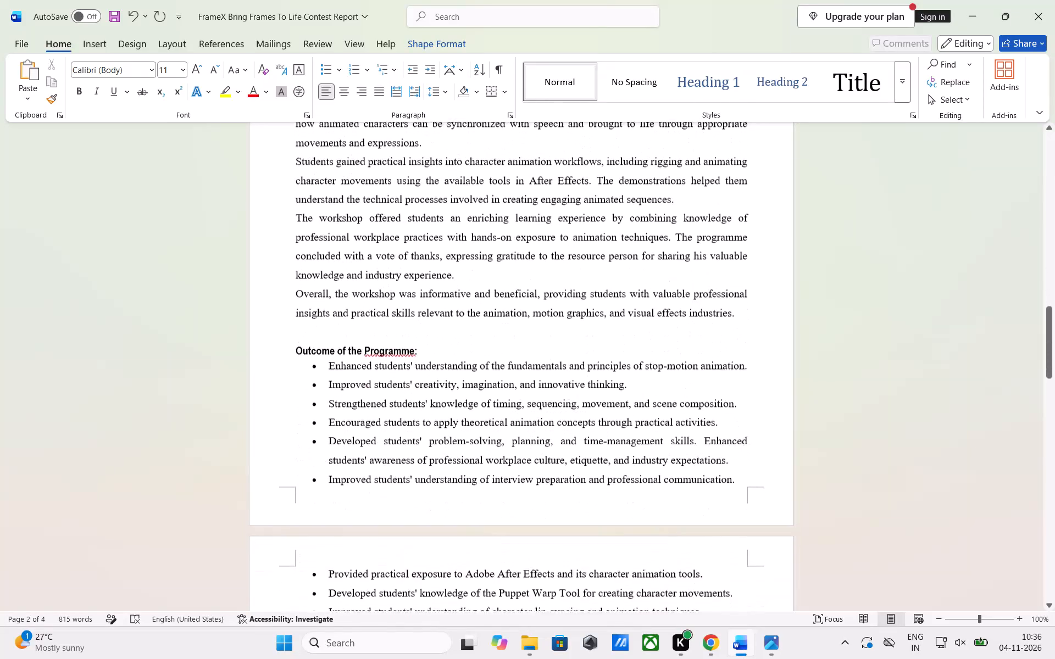
# Review the report text from the outcome list back up to the page 1 title and date line.
pyautogui.scroll(19, 696, 377)
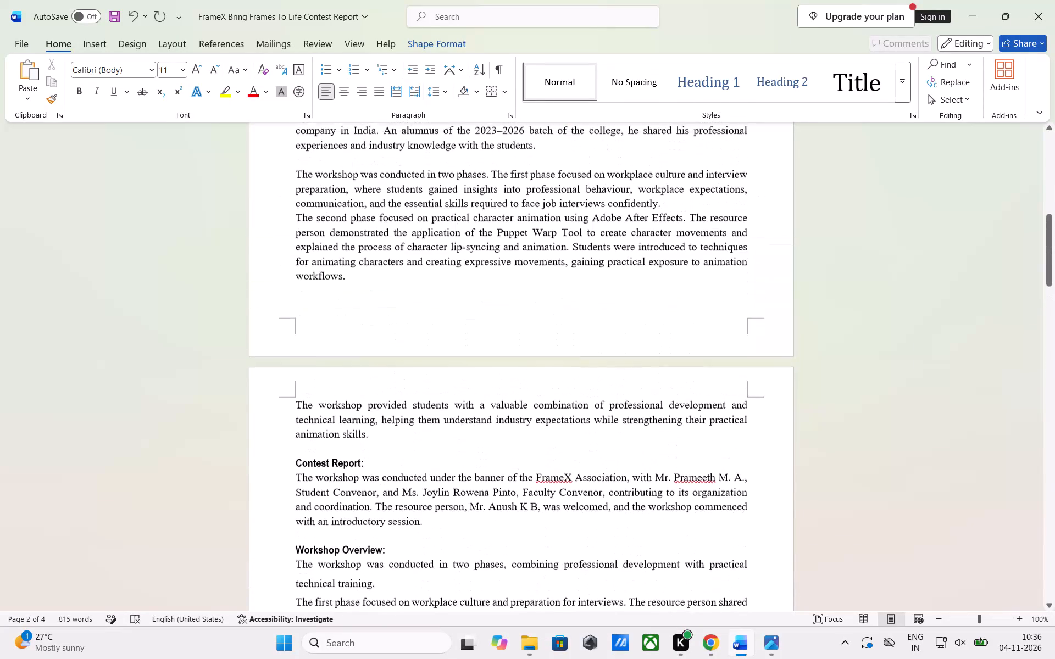
pyautogui.scroll(7, 696, 377)
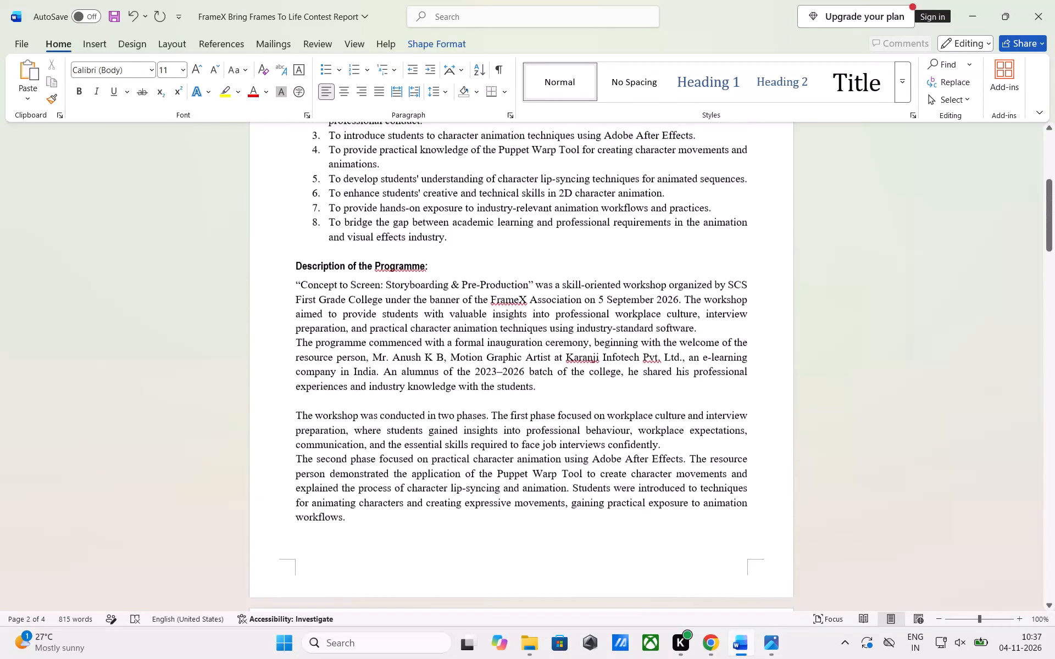
pyautogui.scroll(-4, 620, 472)
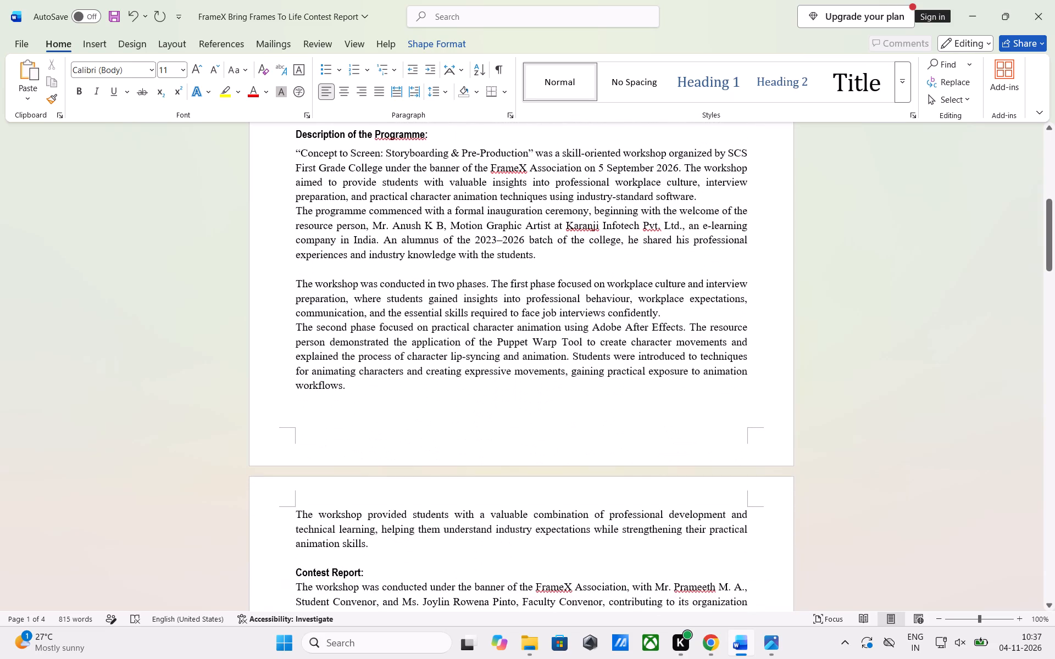
pyautogui.scroll(14, 620, 472)
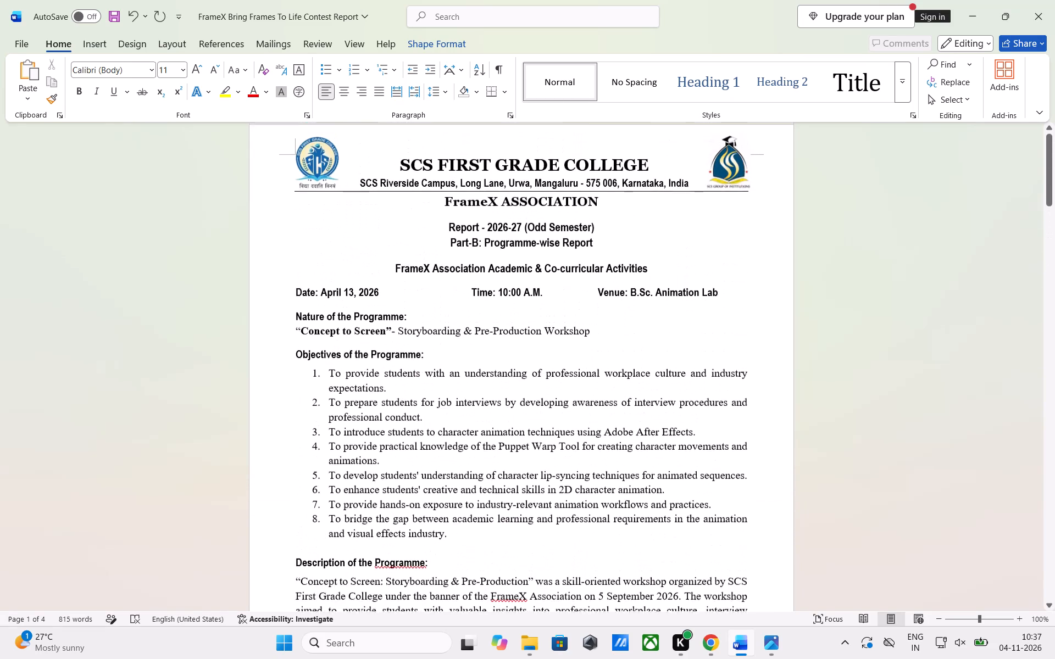
pyautogui.scroll(10, 620, 469)
# Save the report.
pyautogui.hotkey('ctrl', 's')
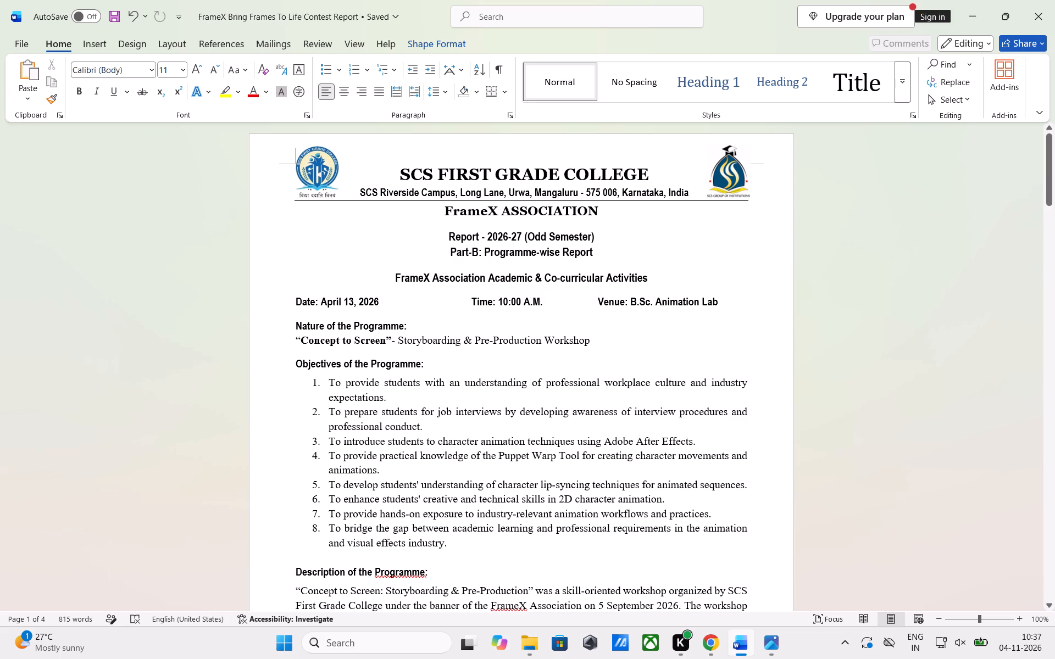
# Change the programme date on page 1 to September 05, 2026 and save the report.
pyautogui.moveTo(319, 300); pyautogui.dragTo(349, 309)
pyautogui.click(348, 309)
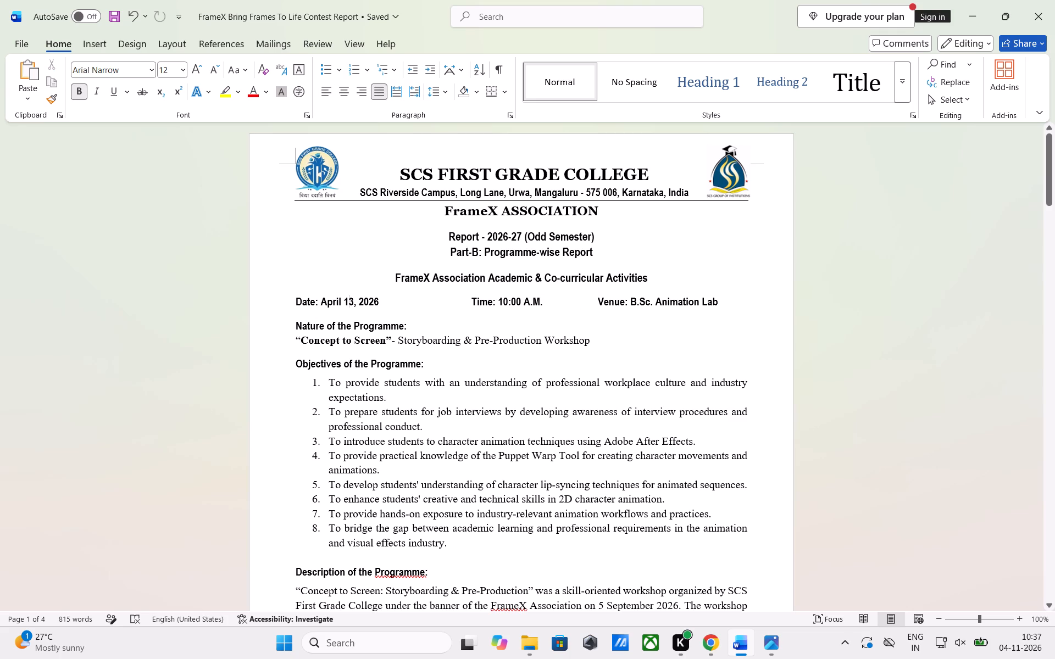
pyautogui.click(352, 303)
pyautogui.press('BackSpace')
pyautogui.press('BackSpace')
pyautogui.press('BackSpace')
pyautogui.press('BackSpace')
pyautogui.press('BackSpace')
pyautogui.press('BackSpace')
pyautogui.press('BackSpace')
pyautogui.press('BackSpace')
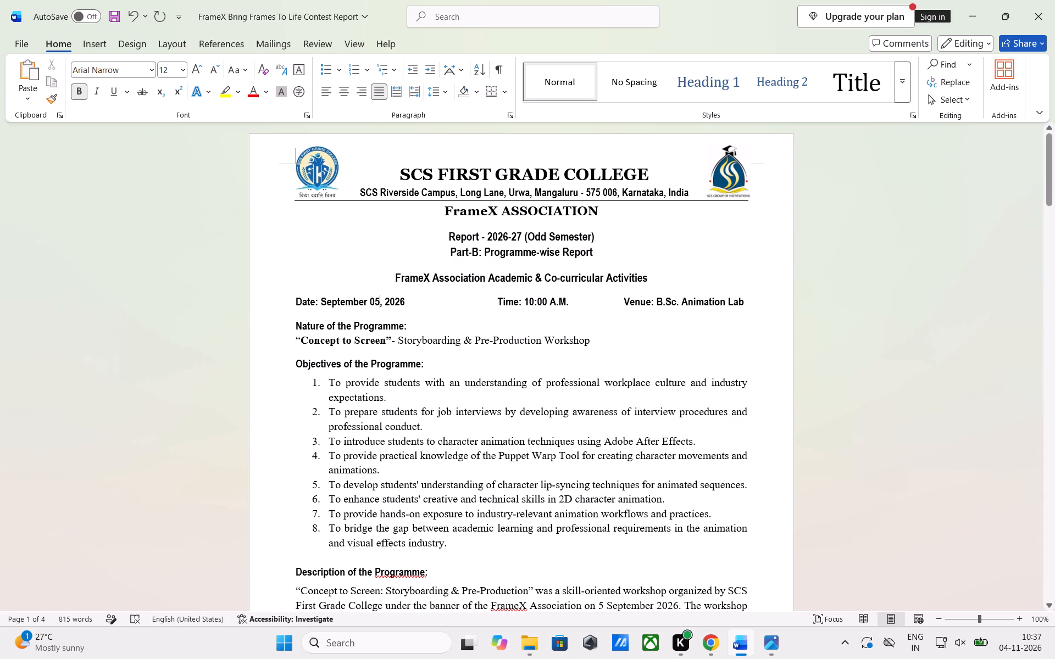
pyautogui.click(552, 375)
pyautogui.hotkey('ctrl', 's')
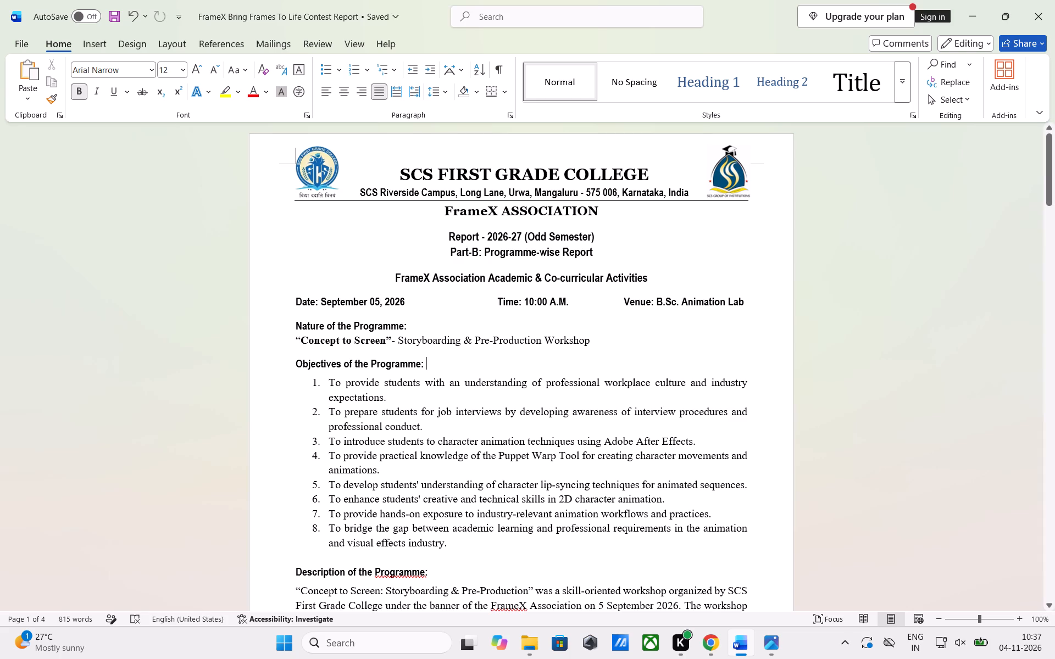
pyautogui.hotkey('ctrl', 's')
# Look through the report from the programme objectives down to the photographs on page 4.
pyautogui.scroll(-6, 564, 370)
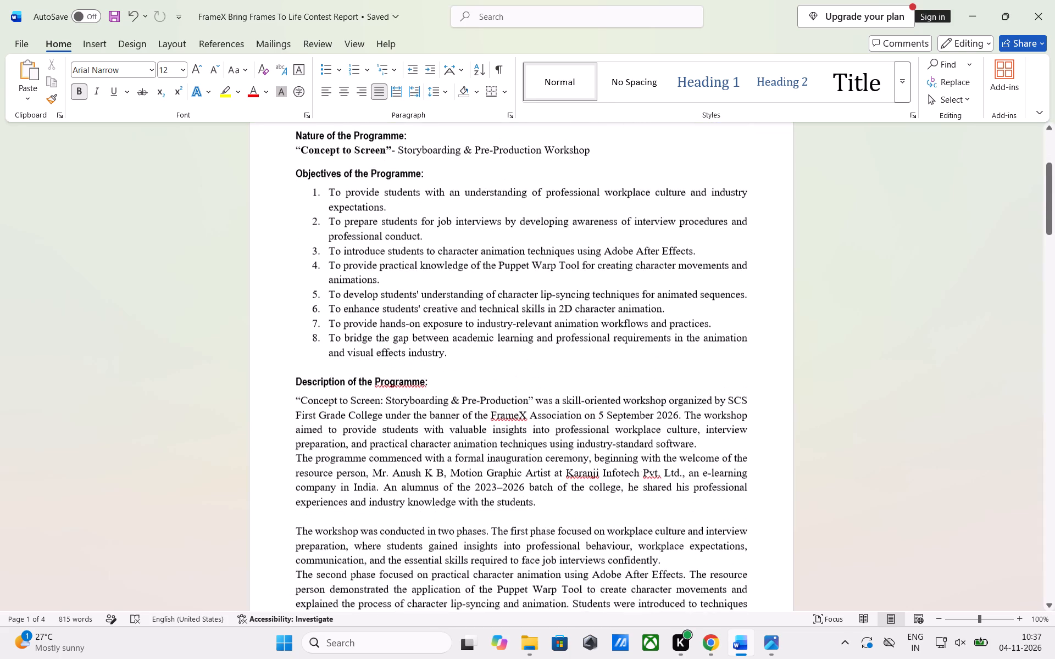
pyautogui.scroll(-16, 564, 370)
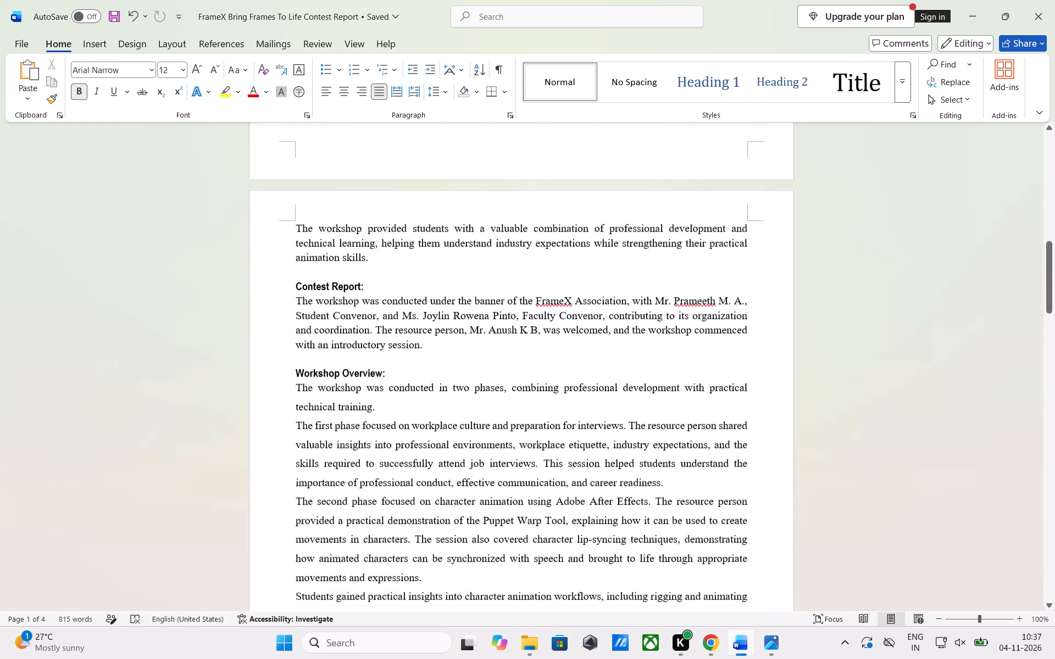
pyautogui.scroll(-20, 564, 370)
pyautogui.scroll(-17, 564, 370)
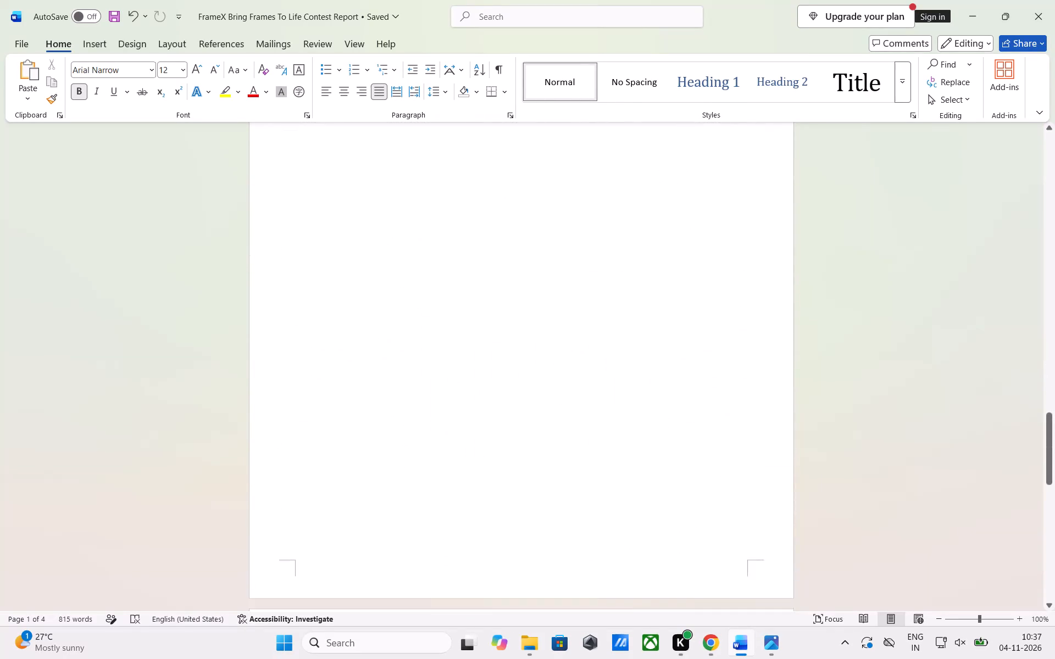
pyautogui.scroll(-13, 564, 370)
pyautogui.scroll(3, 526, 334)
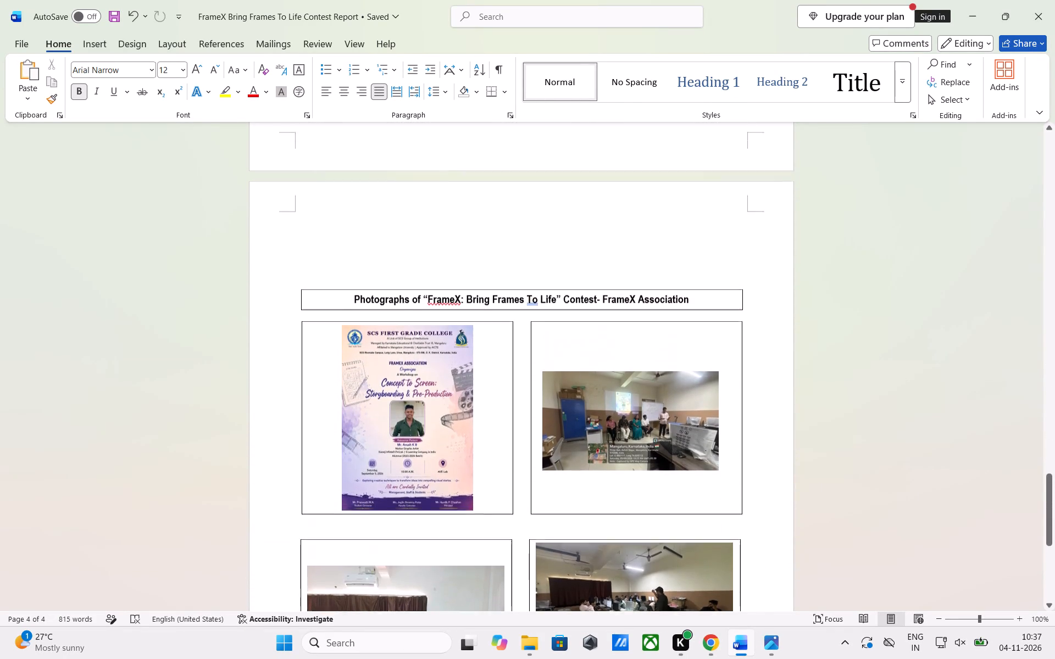
# Replace "FrameX: Bring Frames To Life" in the page 4 photographs heading with "Concept to Screen" copied from the Nature of the Programme line.
pyautogui.scroll(2, 521, 332)
pyautogui.scroll(20, 523, 361)
pyautogui.scroll(9, 523, 361)
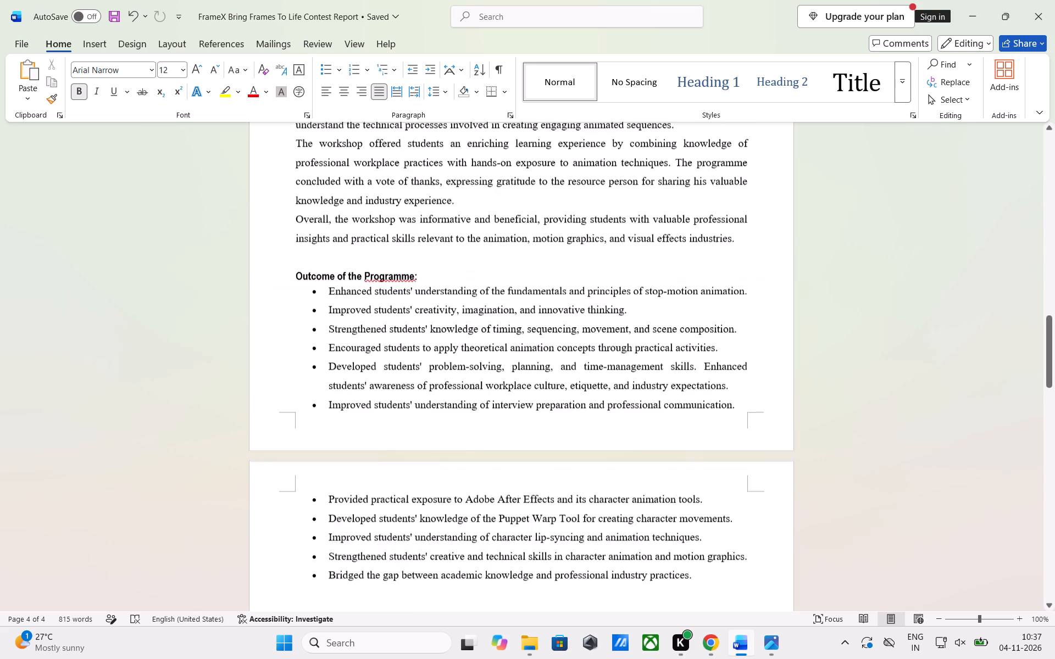
pyautogui.scroll(20, 523, 361)
pyautogui.scroll(16, 523, 361)
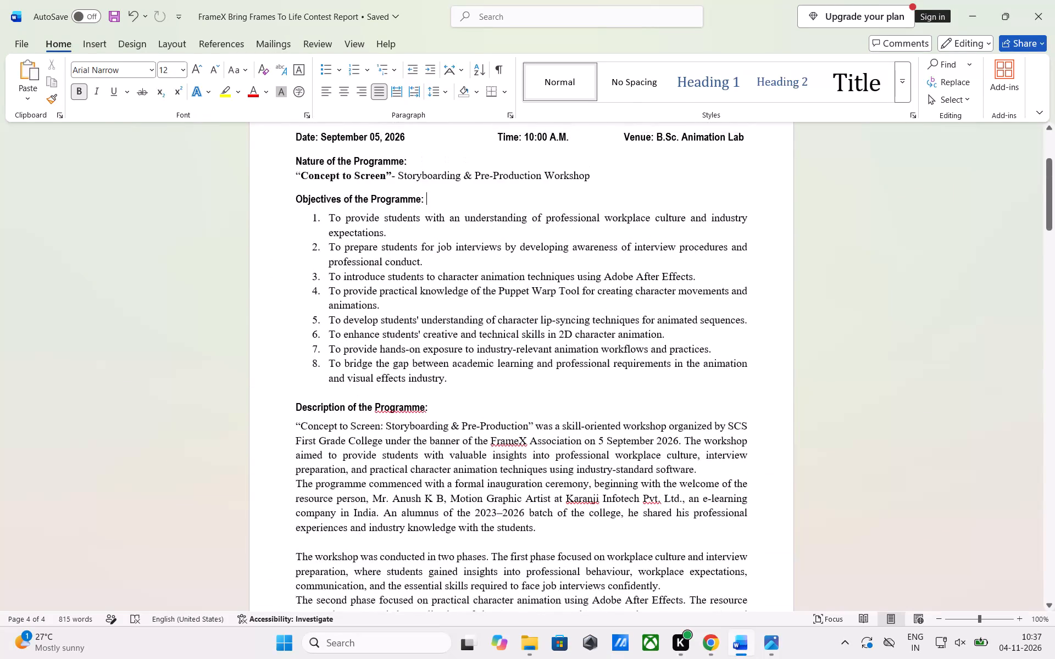
pyautogui.scroll(2, 496, 363)
pyautogui.moveTo(302, 337); pyautogui.dragTo(380, 337)
pyautogui.hotkey('ctrl', 'c')
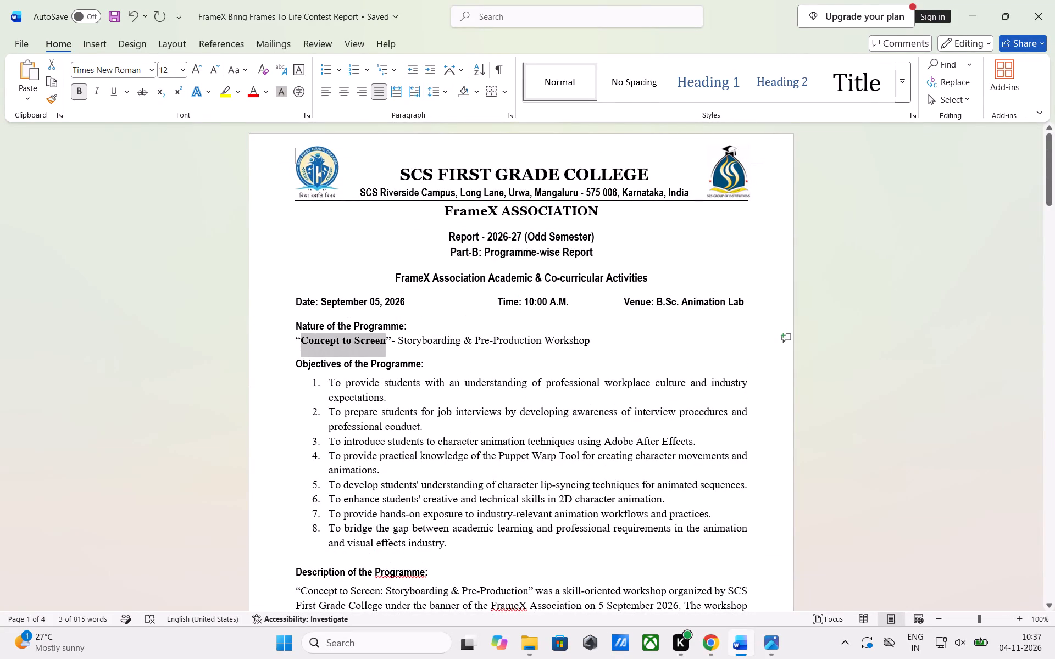
pyautogui.scroll(-20, 618, 421)
pyautogui.scroll(-1, 618, 421)
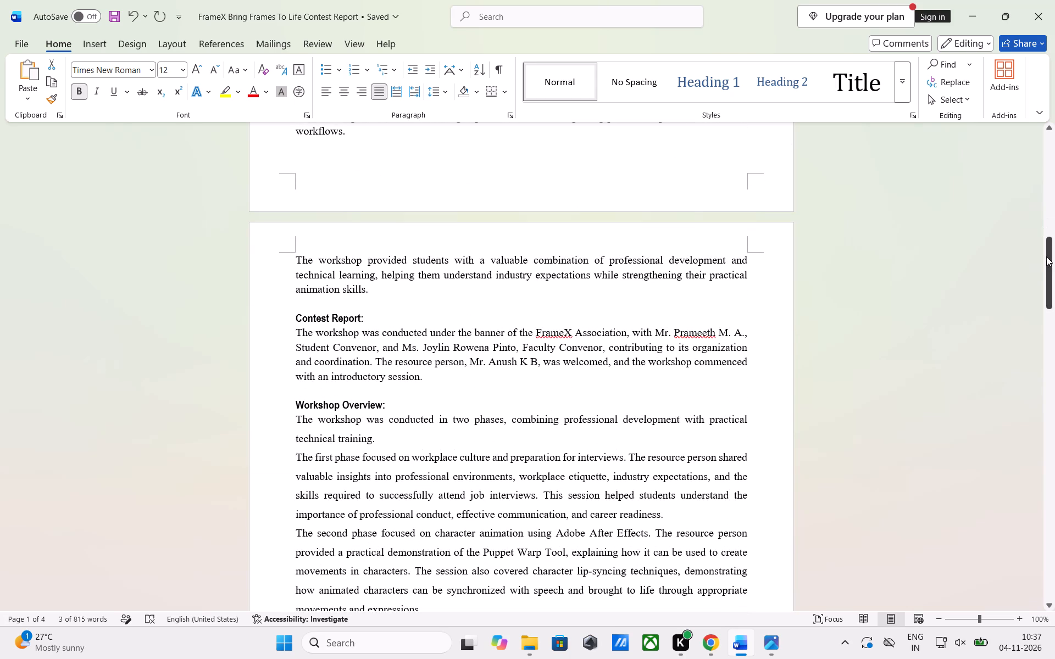
pyautogui.moveTo(1046, 256); pyautogui.dragTo(1053, 478)
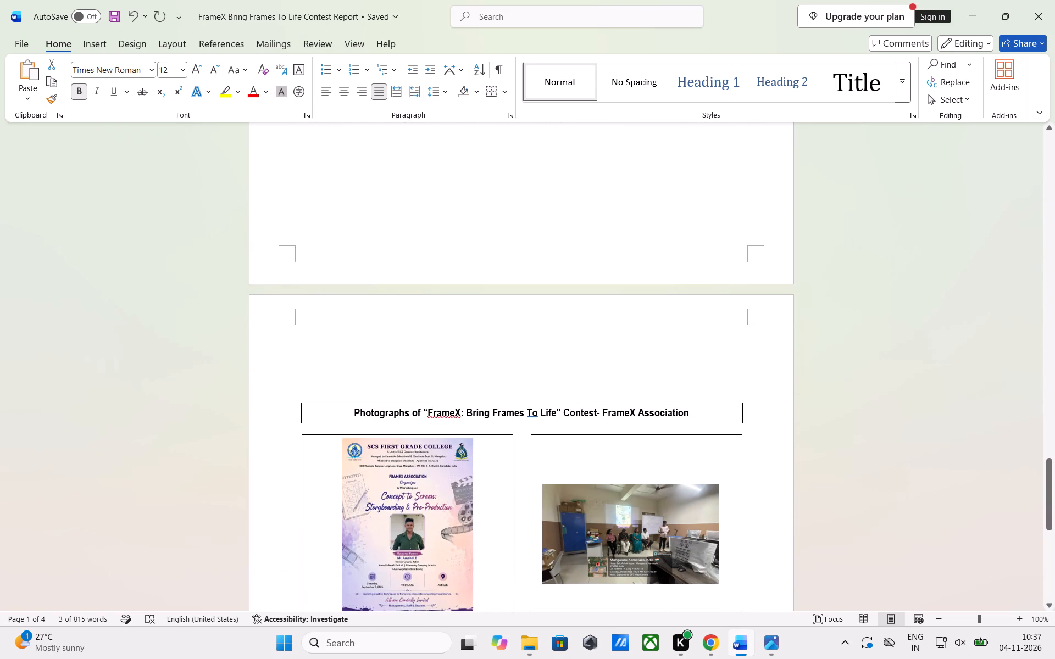
pyautogui.moveTo(428, 414); pyautogui.dragTo(501, 412)
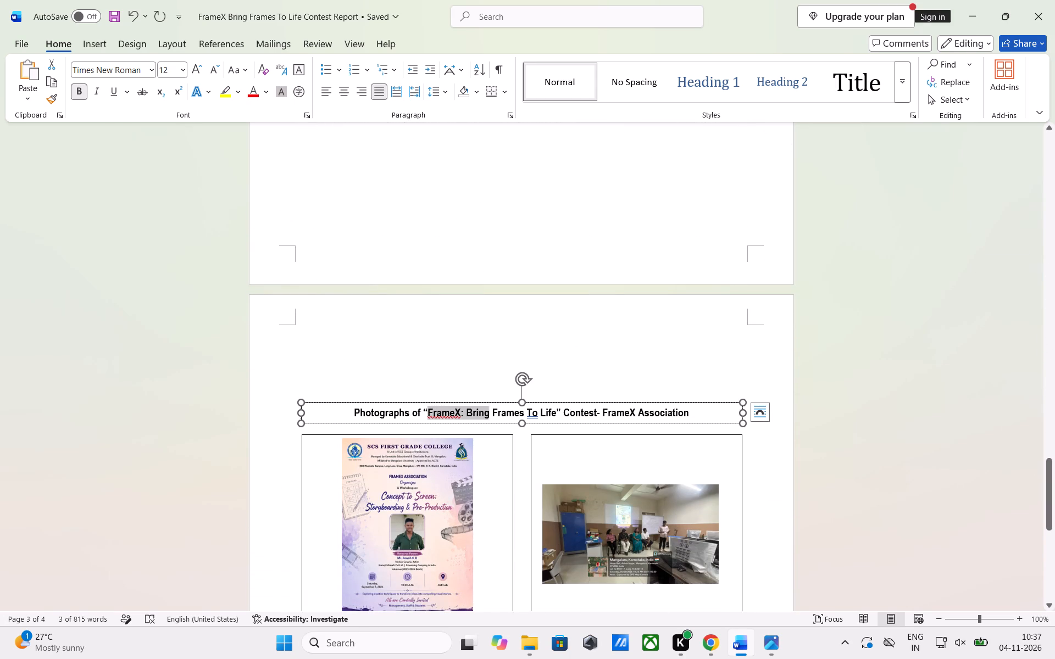
pyautogui.moveTo(501, 412); pyautogui.dragTo(550, 416)
pyautogui.hotkey('ctrl', 'v')
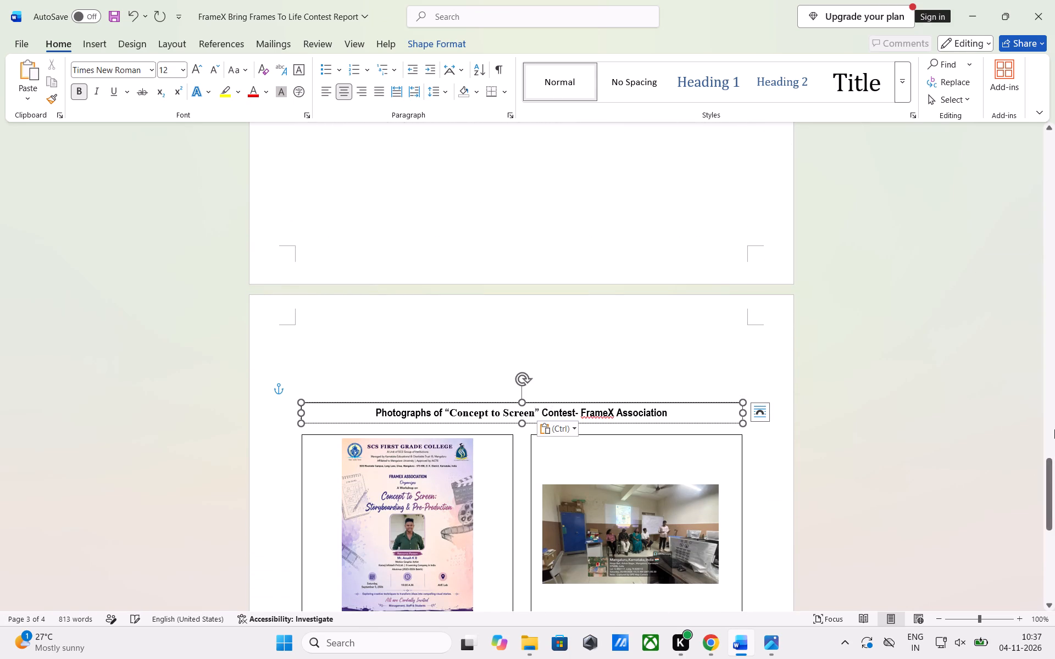
# Replace "Contest" in the photographs heading with "Storyboarding & Pre-Production Workshop" copied from the Nature of the Programme line.
pyautogui.moveTo(1047, 481); pyautogui.dragTo(1040, 275)
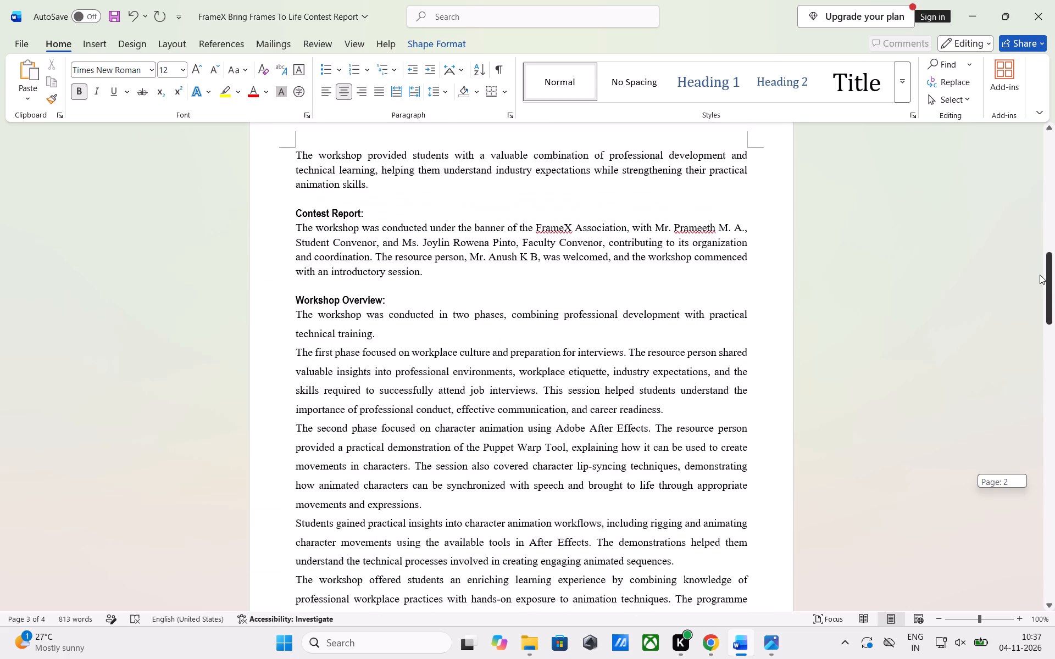
pyautogui.moveTo(1040, 275); pyautogui.dragTo(1031, 163)
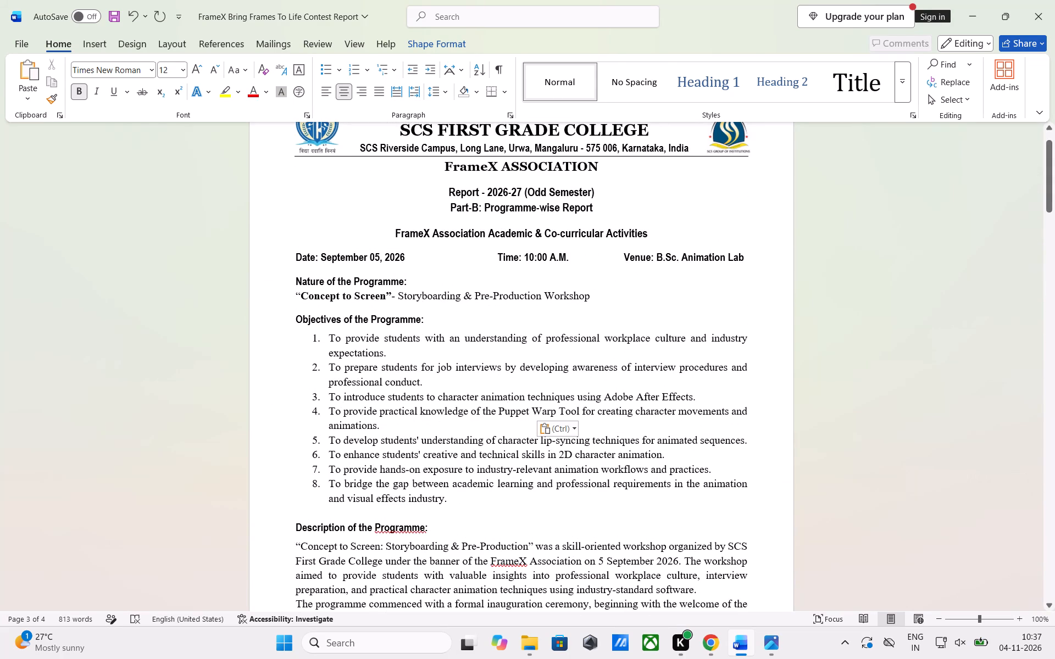
pyautogui.click(406, 295)
pyautogui.moveTo(402, 295); pyautogui.dragTo(426, 295)
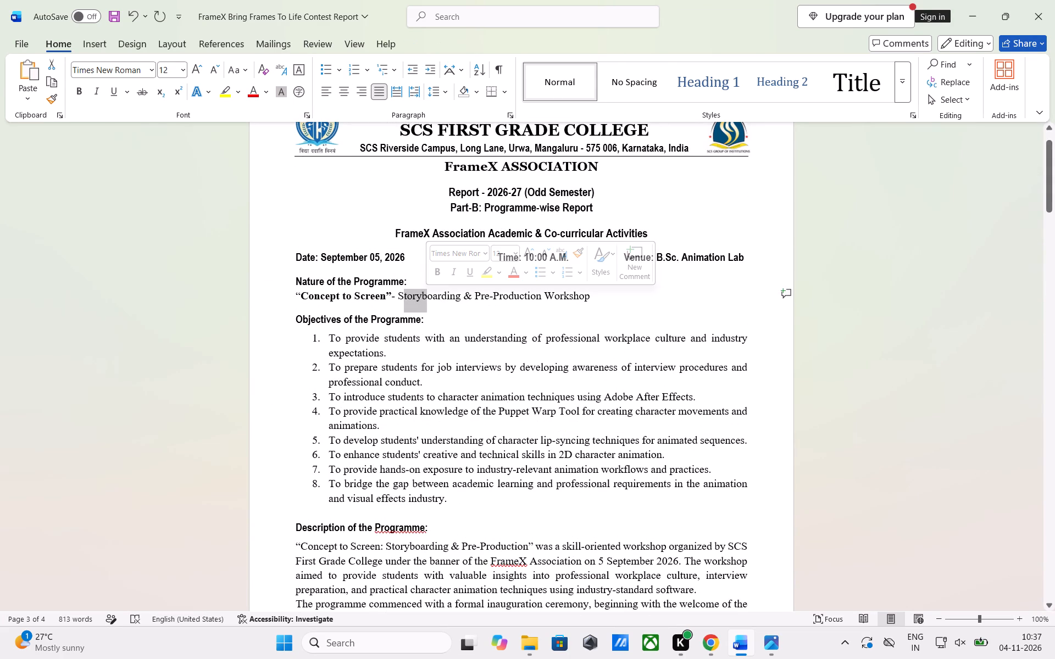
pyautogui.moveTo(397, 295); pyautogui.dragTo(575, 298)
pyautogui.hotkey('ctrl', 'c')
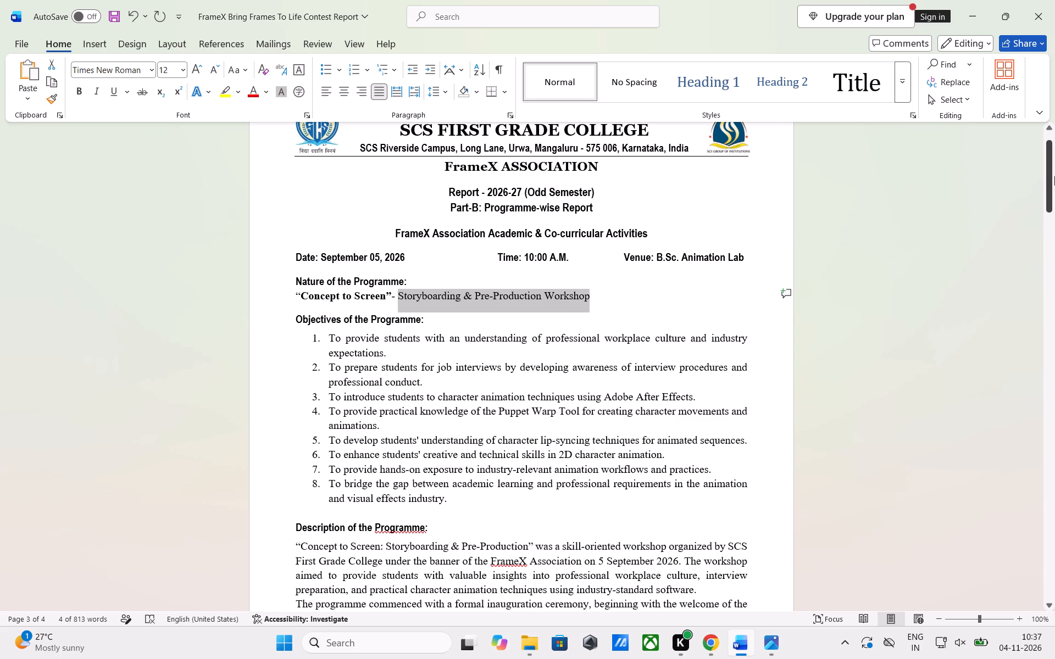
pyautogui.moveTo(1051, 176); pyautogui.dragTo(1033, 479)
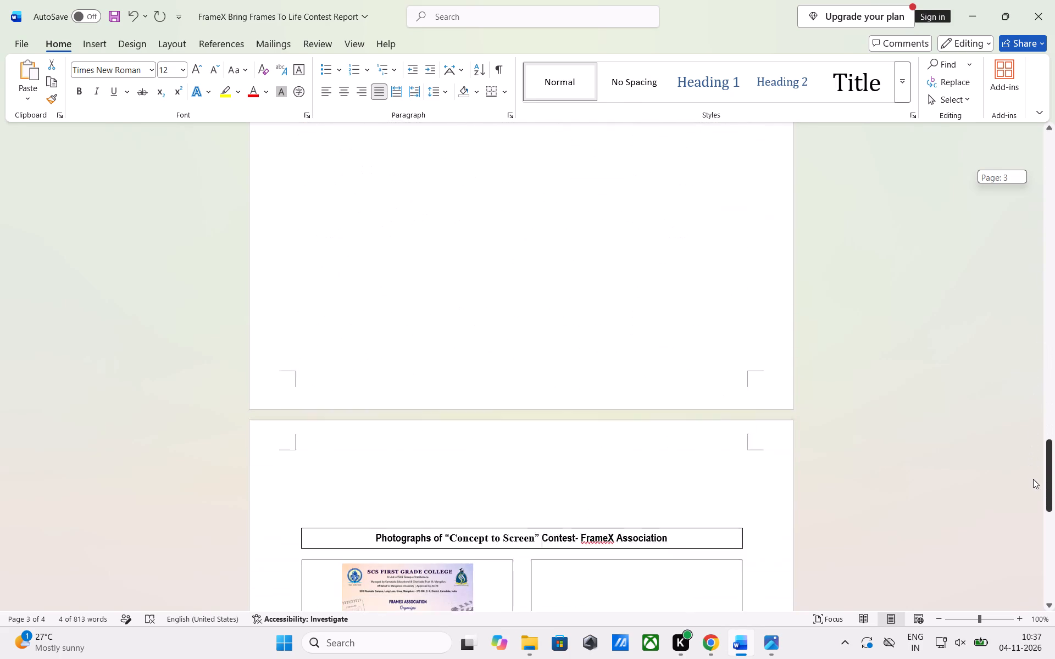
pyautogui.moveTo(1033, 479); pyautogui.dragTo(1035, 494)
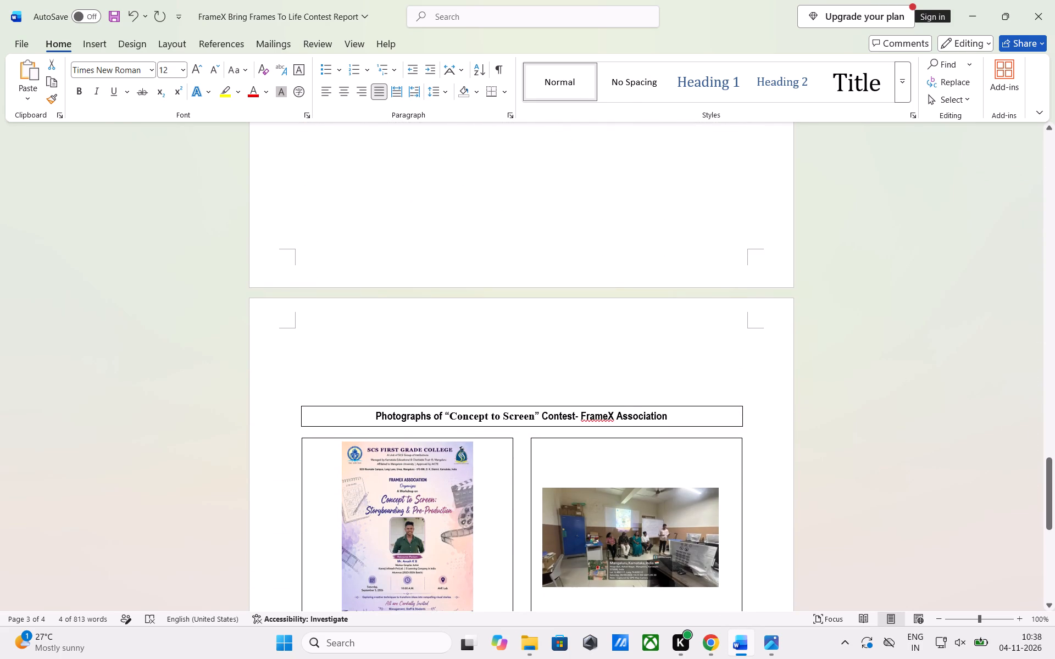
pyautogui.moveTo(542, 416); pyautogui.dragTo(575, 422)
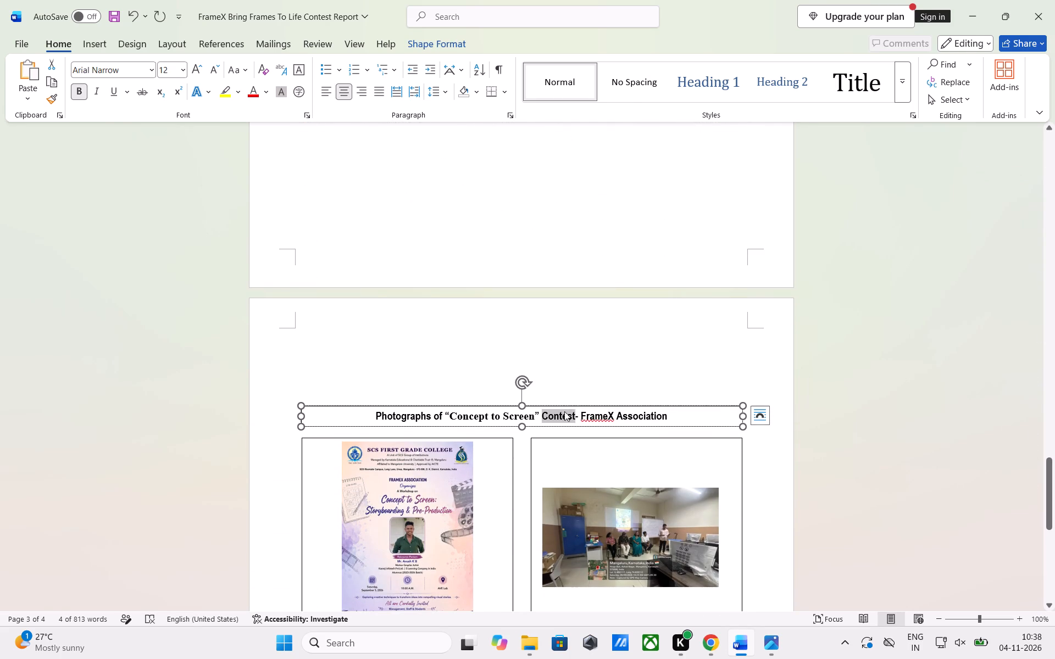
pyautogui.hotkey('ctrl', 'v')
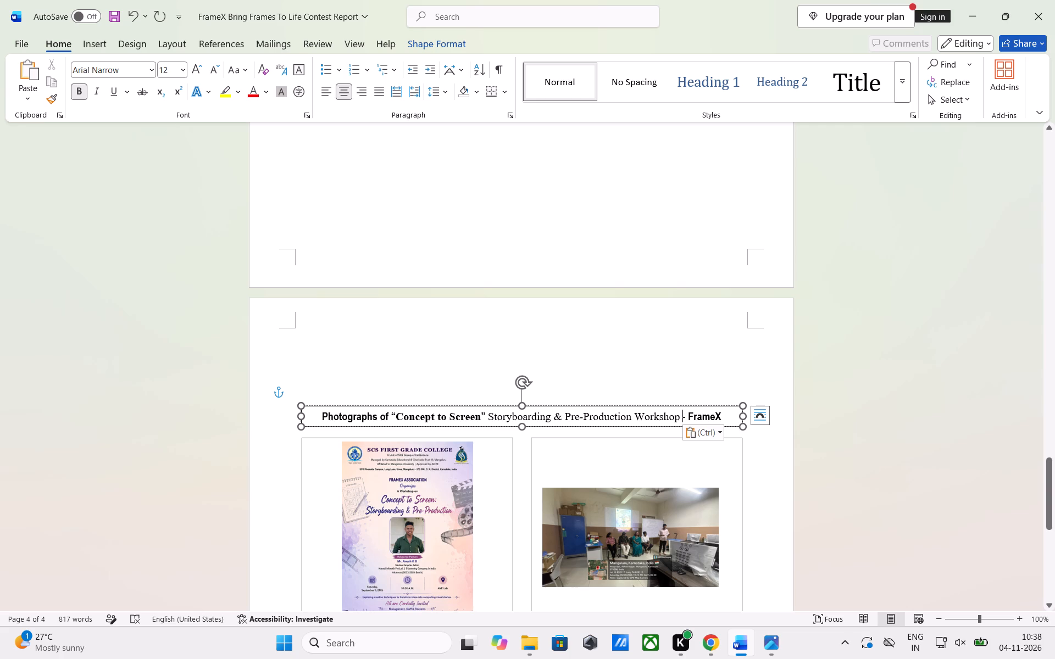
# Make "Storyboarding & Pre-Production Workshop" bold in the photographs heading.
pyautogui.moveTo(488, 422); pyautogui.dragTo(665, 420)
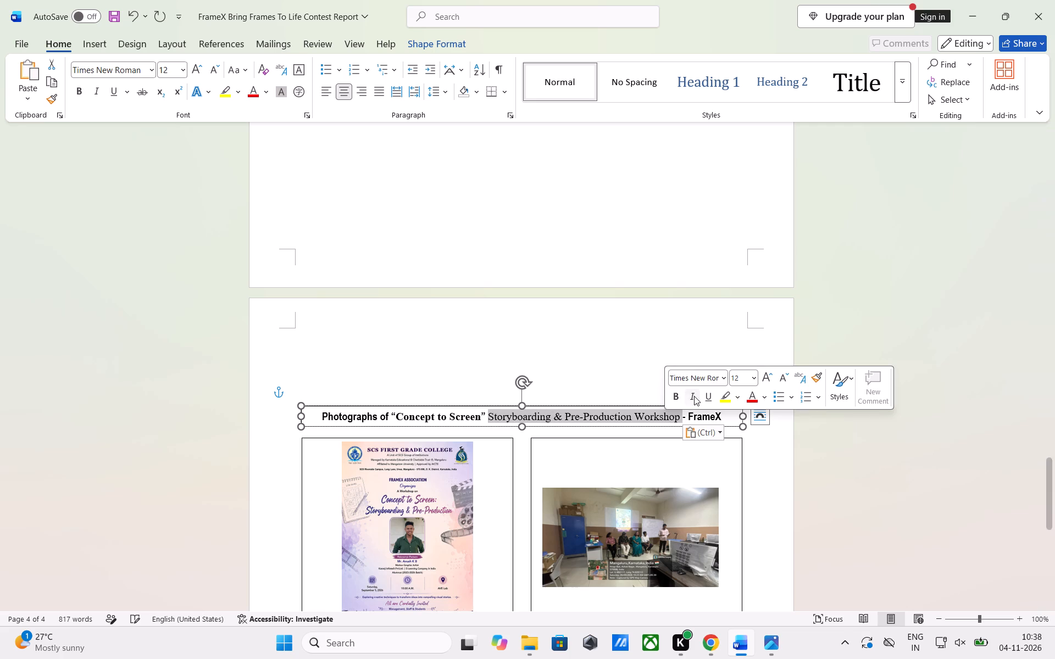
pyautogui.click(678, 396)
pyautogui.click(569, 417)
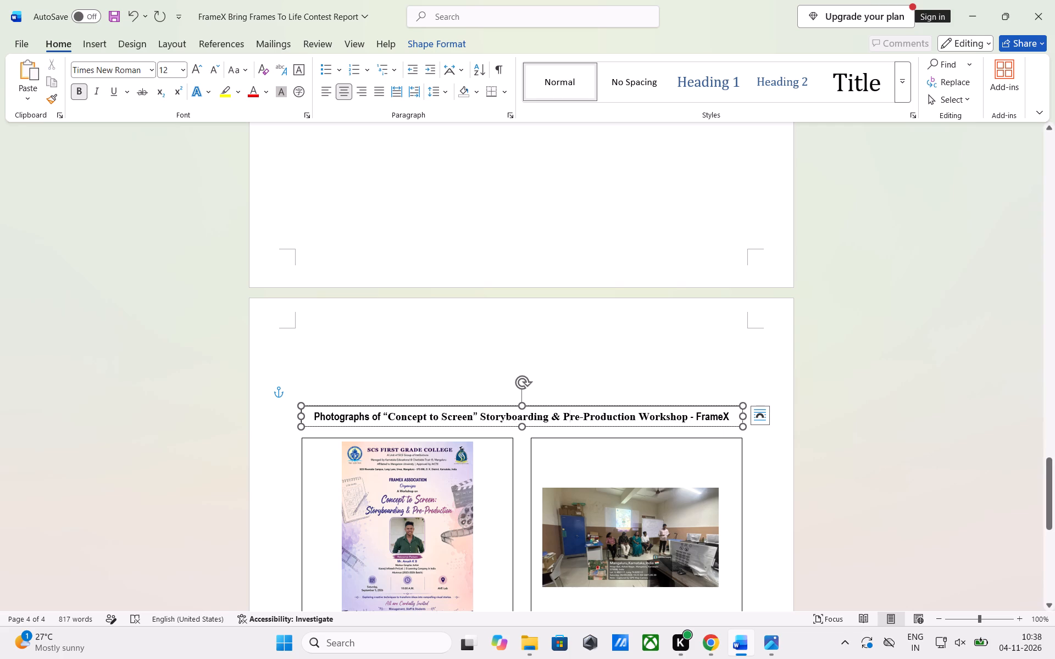
# Set the font of the photographs heading's visible text to Arial Narrow.
pyautogui.click(731, 416)
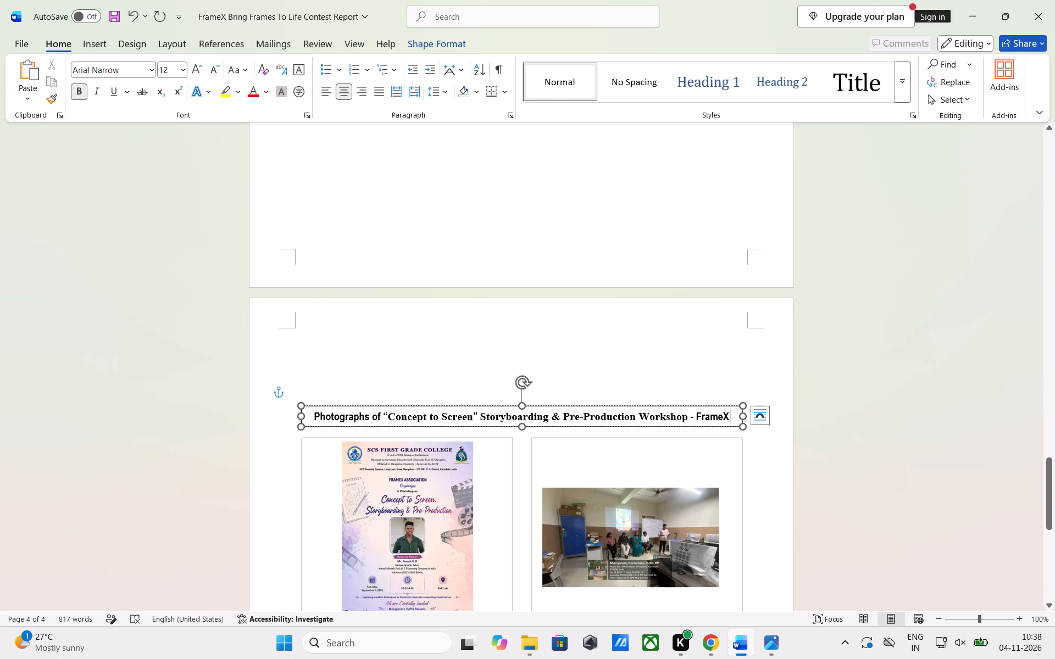
pyautogui.moveTo(314, 417); pyautogui.dragTo(760, 421)
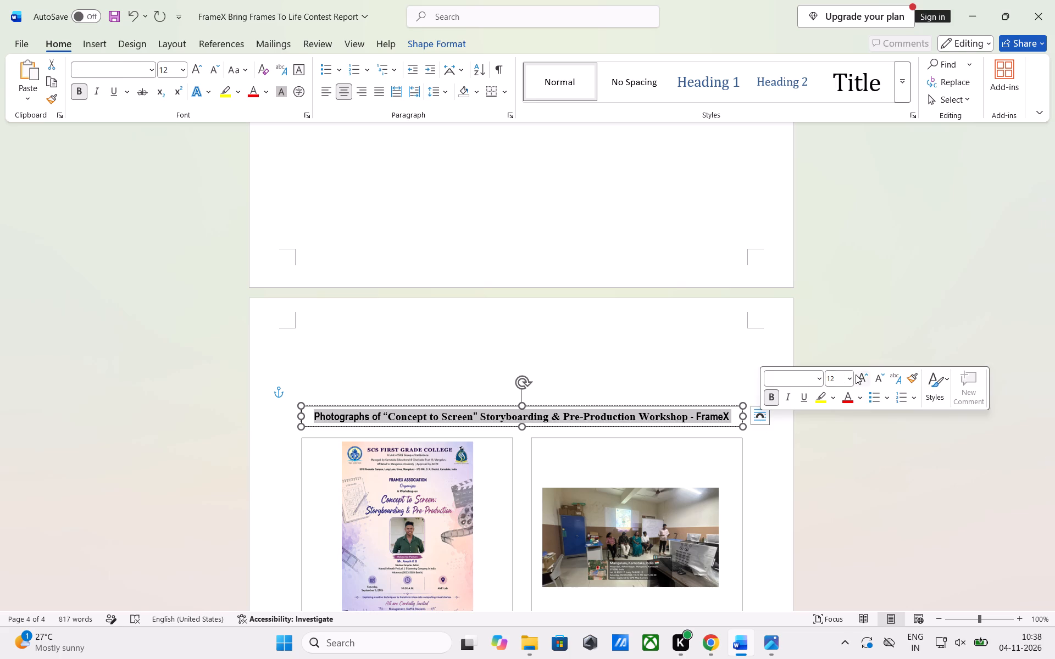
pyautogui.click(821, 381)
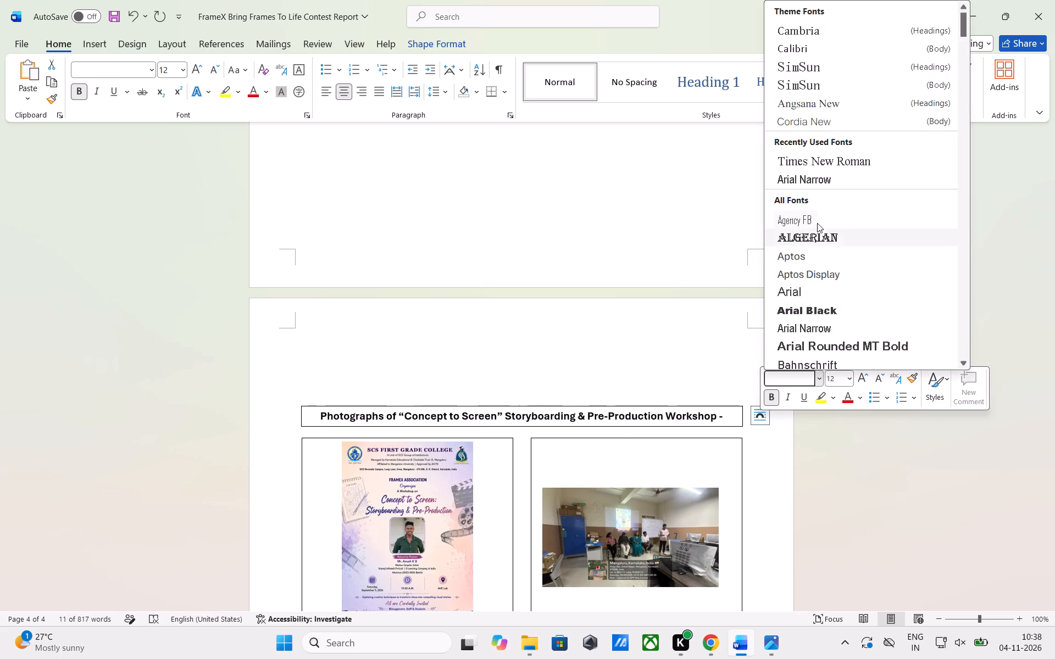
pyautogui.click(820, 179)
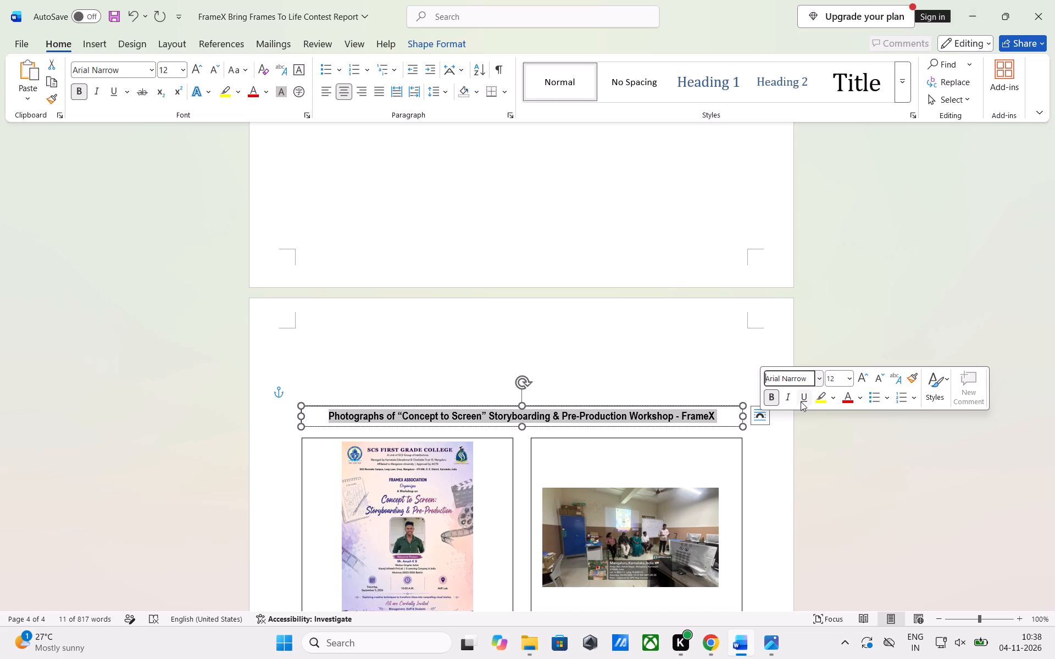
# Remove the bold formatting from the entire photographs heading, including the word "Association".
pyautogui.click(772, 395)
pyautogui.click(772, 395)
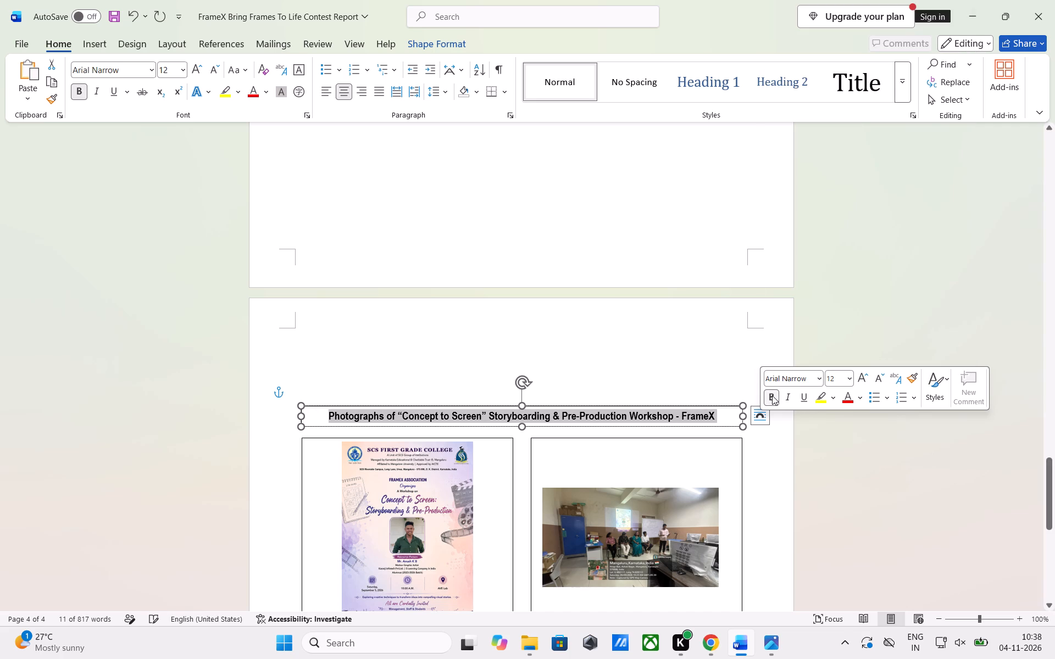
pyautogui.click(772, 395)
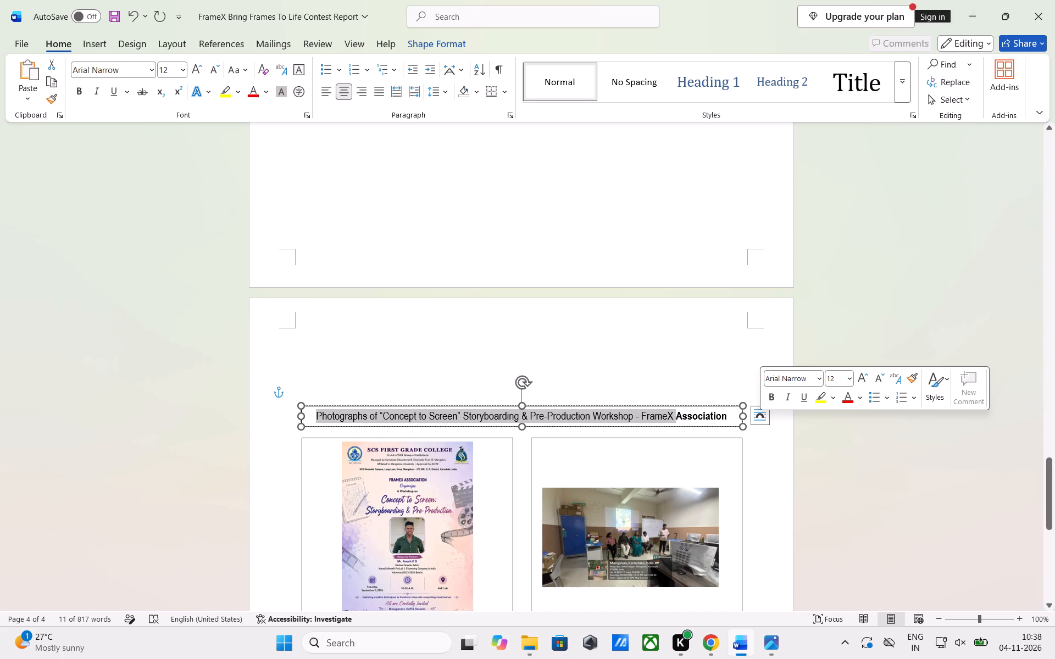
pyautogui.moveTo(726, 413); pyautogui.dragTo(285, 426)
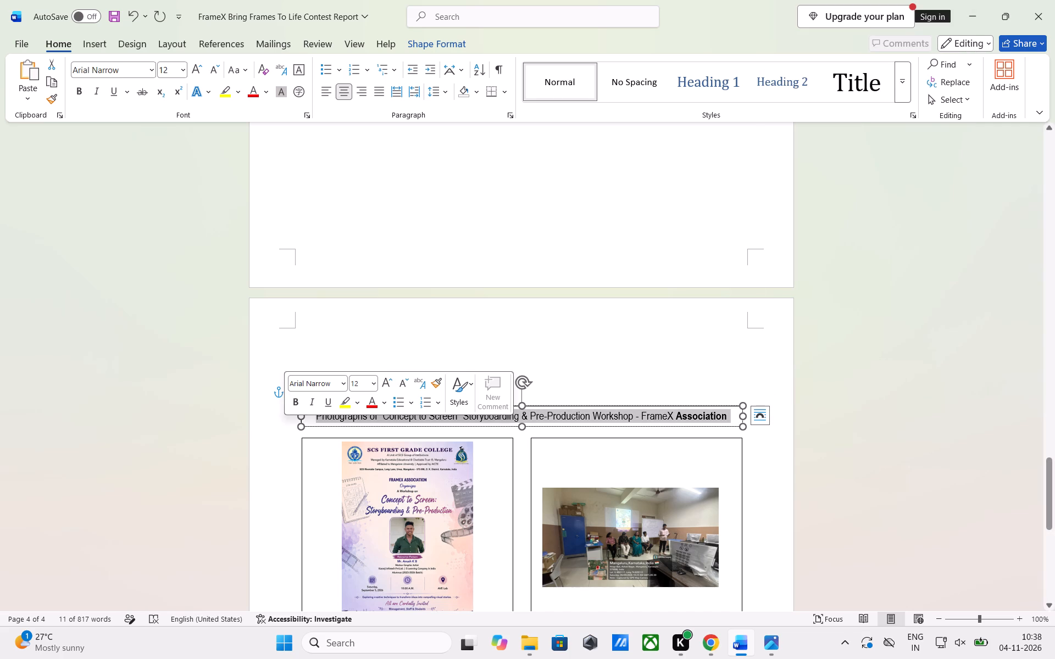
pyautogui.doubleClick(291, 401)
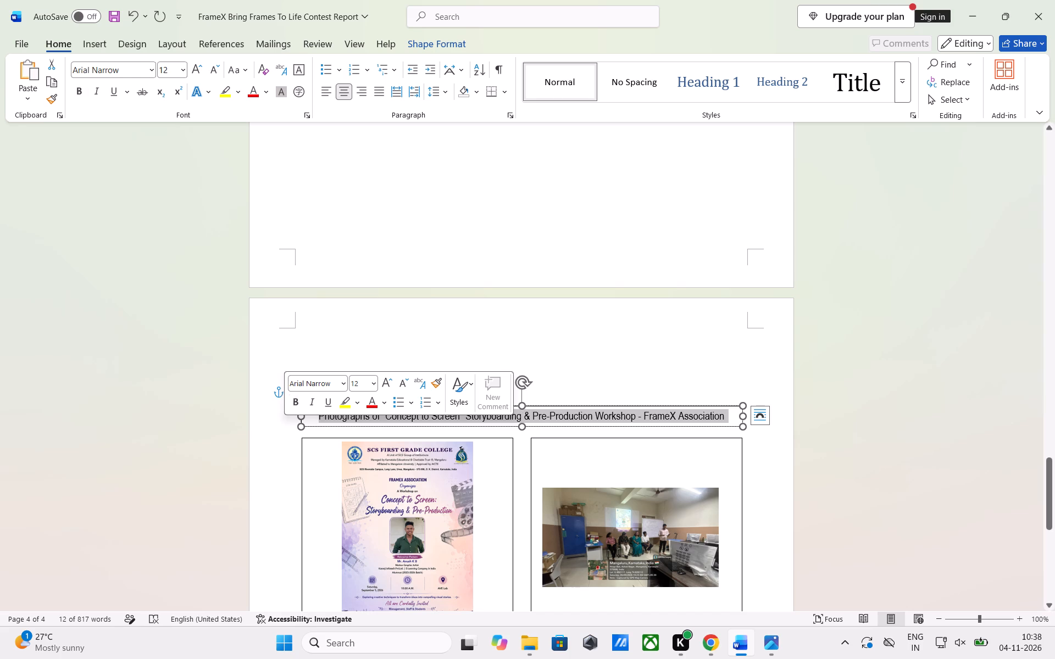
# Delete the empty lines above the photographs heading on page 4 to move the heading and photo frames up.
pyautogui.click(543, 348)
pyautogui.click(305, 384)
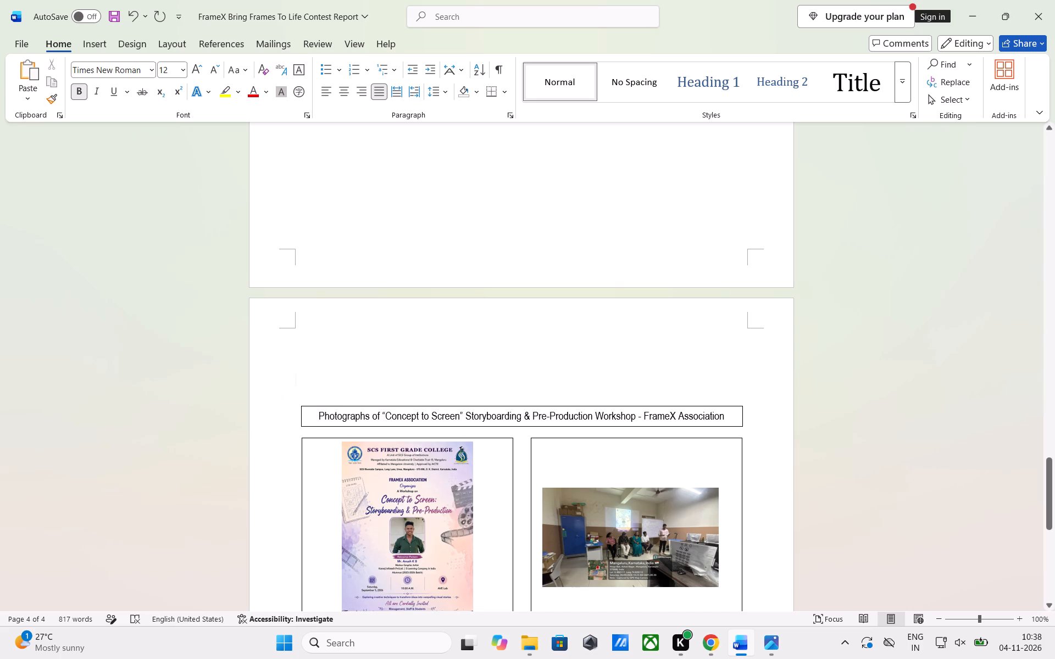
pyautogui.press('BackSpace')
pyautogui.press('BackSpace')
pyautogui.press('BackSpace')
pyautogui.press('BackSpace')
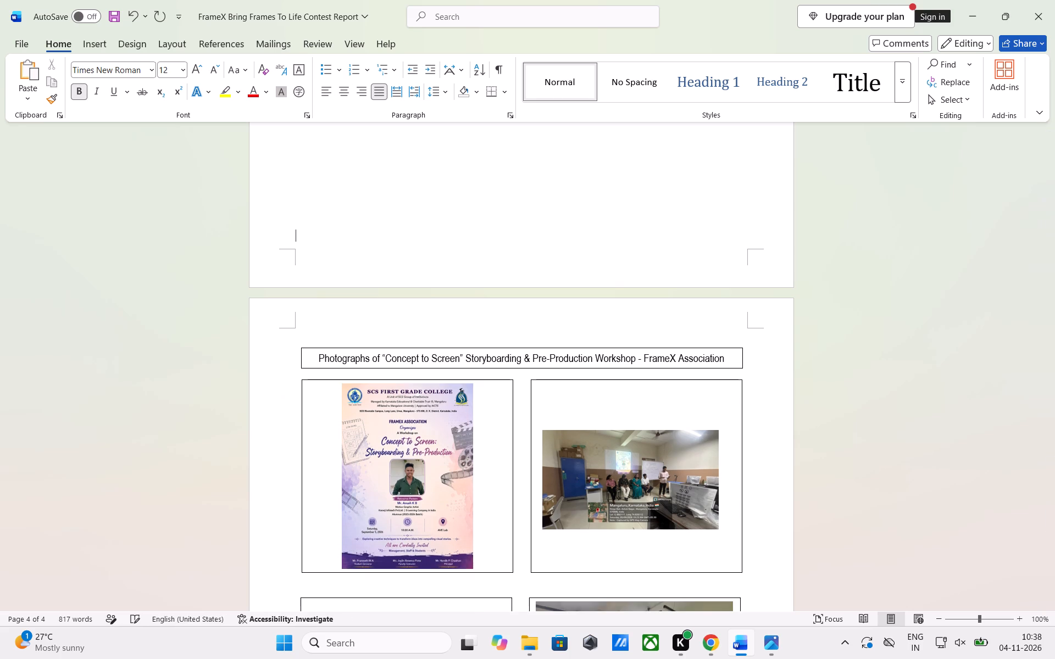
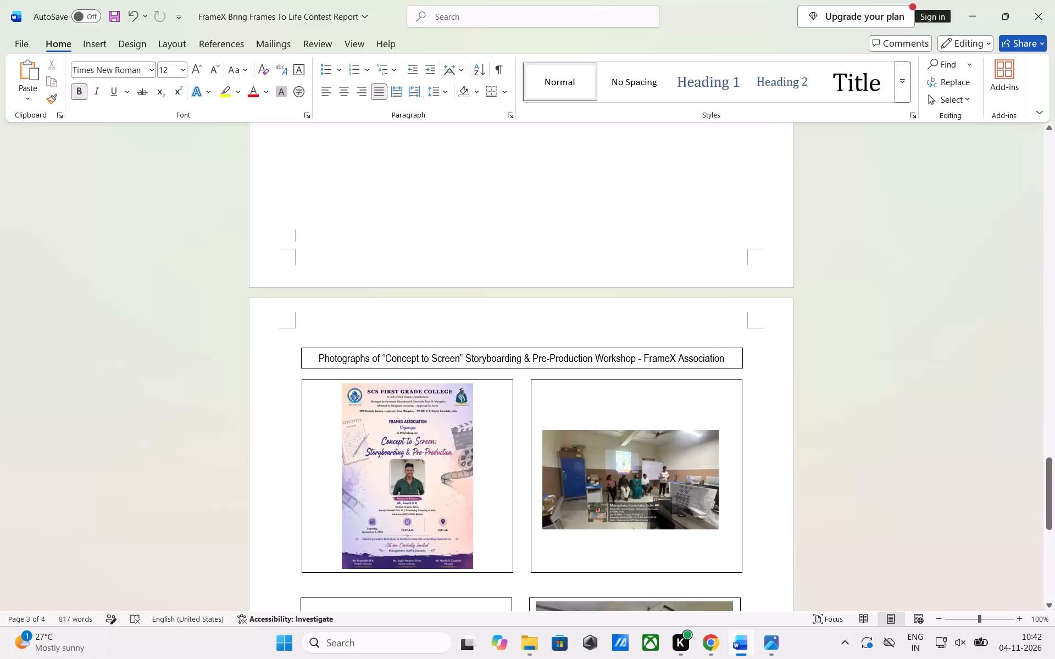
# Reduce the photographs heading on page 4 to font size 11 and make the whole heading bold.
pyautogui.moveTo(316, 357); pyautogui.dragTo(775, 360)
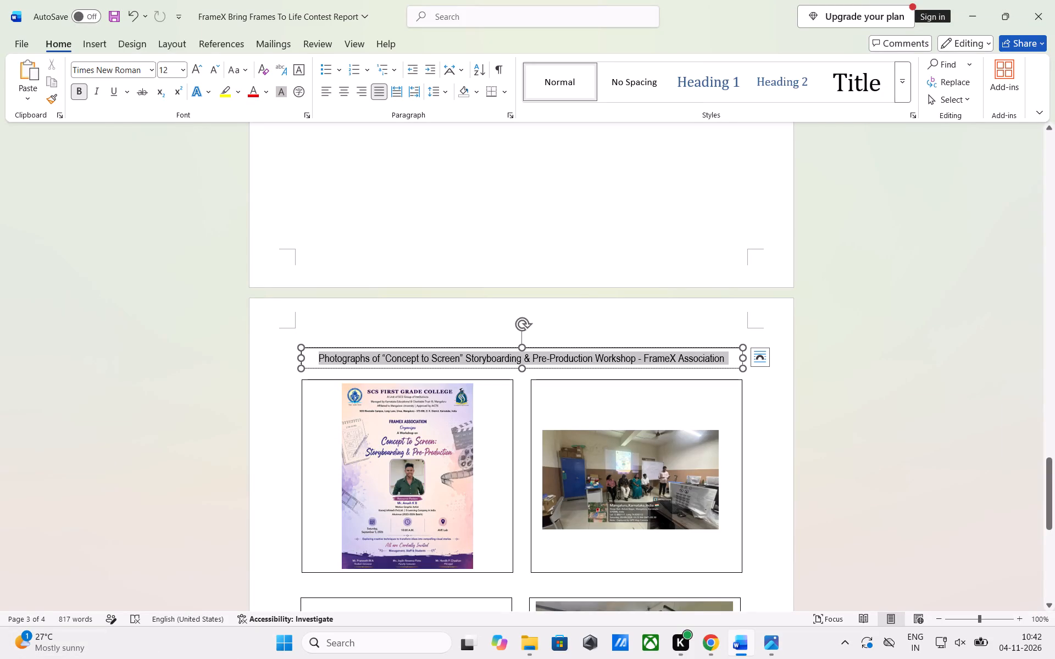
pyautogui.moveTo(775, 360); pyautogui.dragTo(775, 360)
pyautogui.click(893, 316)
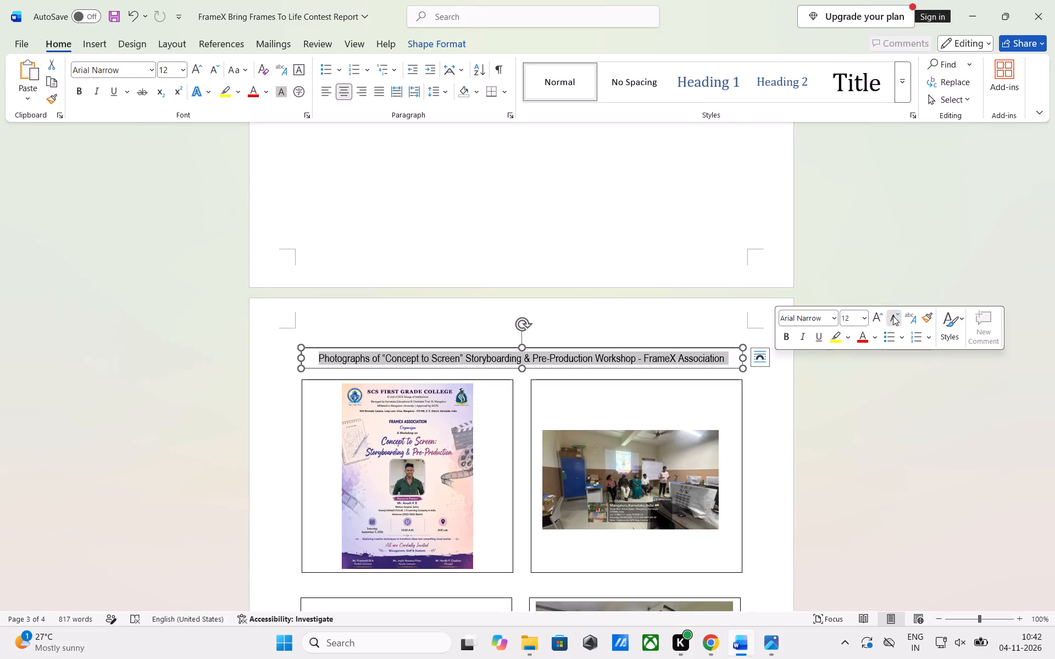
pyautogui.click(835, 320)
pyautogui.click(832, 320)
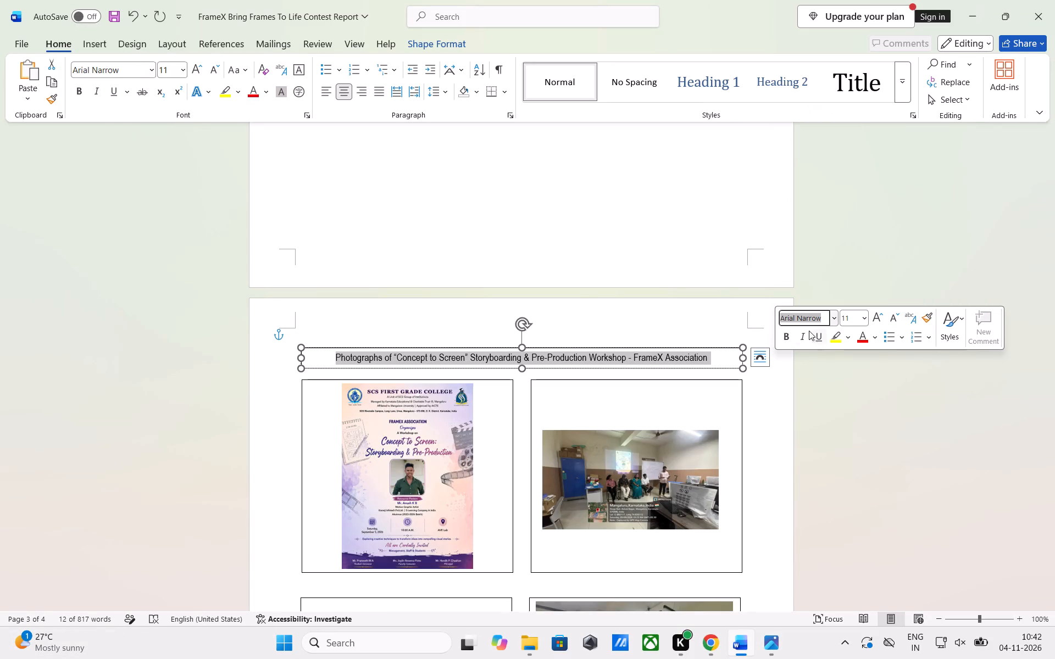
pyautogui.click(792, 333)
pyautogui.click(752, 418)
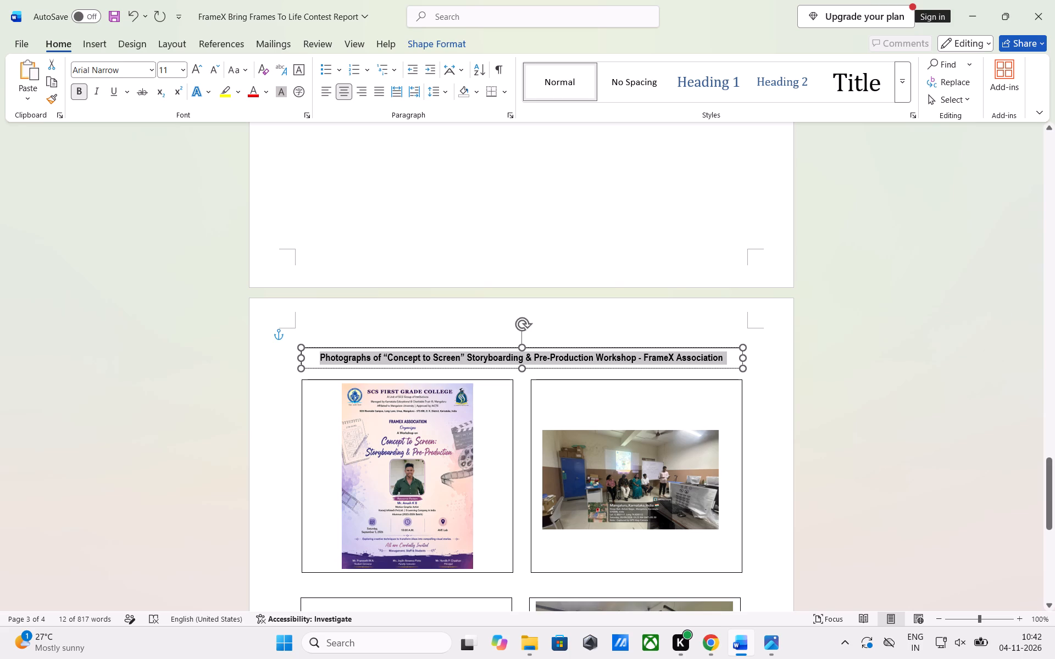
# Move the framed computer-lab photo slightly down on page 4 so it sits roughly centred beside the taller two-photo frame.
pyautogui.scroll(18, 750, 414)
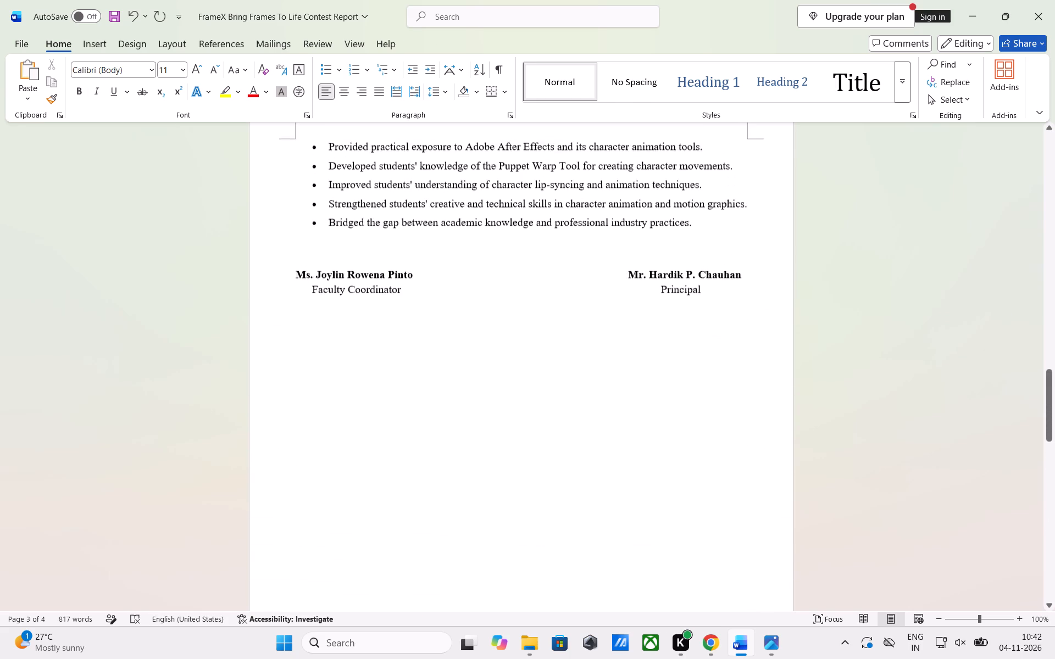
pyautogui.scroll(6, 750, 414)
pyautogui.scroll(-20, 750, 414)
pyautogui.scroll(-14, 750, 414)
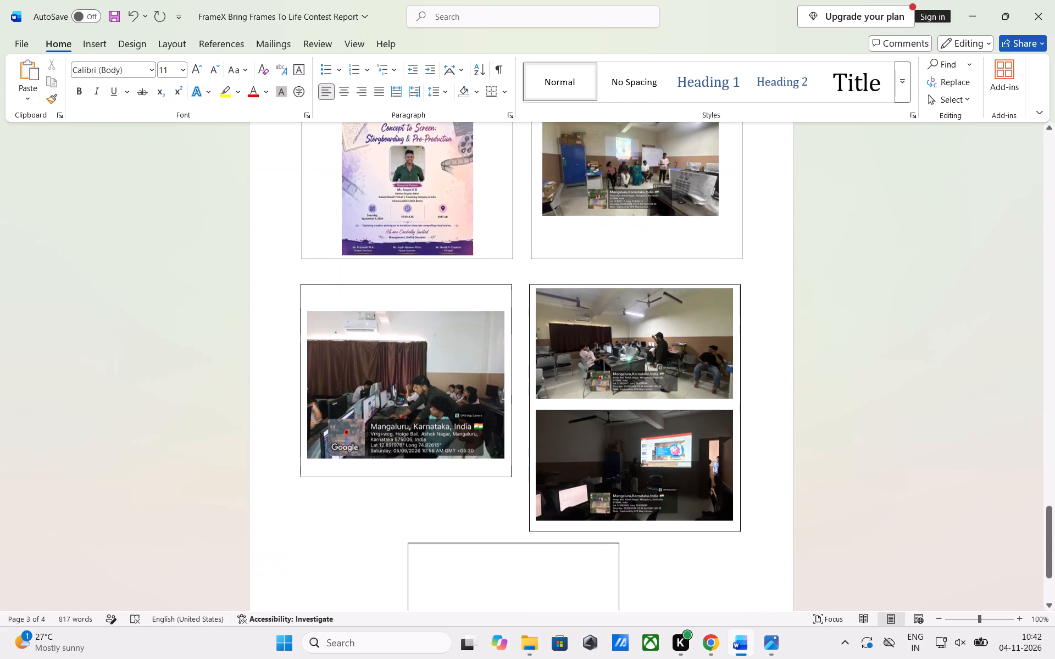
pyautogui.scroll(-15, 750, 414)
pyautogui.scroll(7, 750, 414)
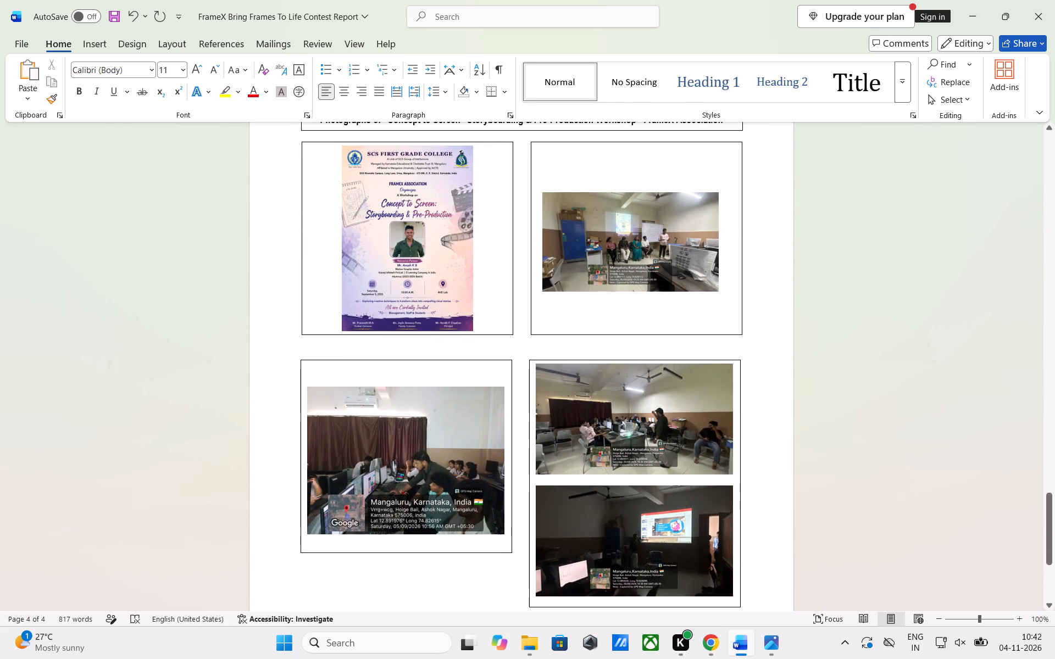
pyautogui.click(442, 358)
pyautogui.click(434, 361)
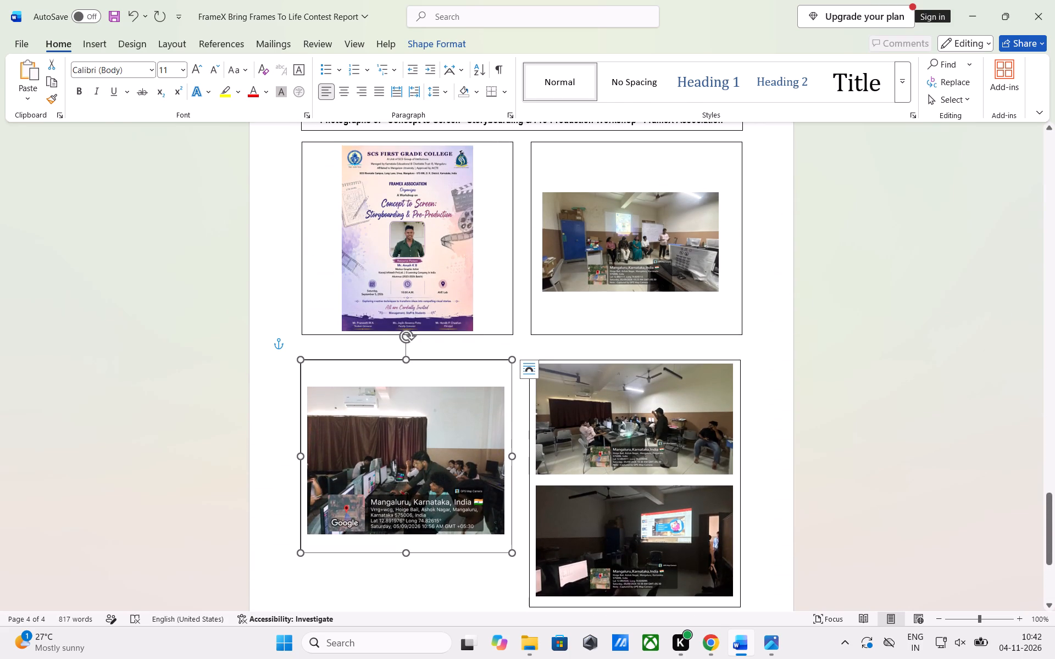
pyautogui.moveTo(434, 361); pyautogui.dragTo(436, 409)
pyautogui.scroll(-5, 529, 386)
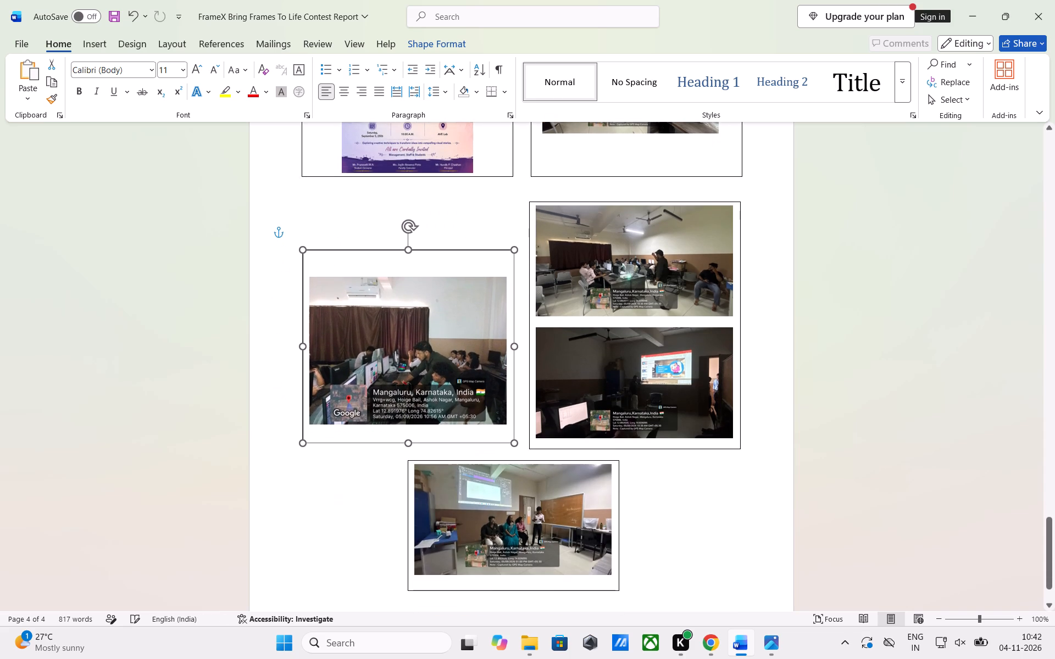
pyautogui.scroll(2, 501, 344)
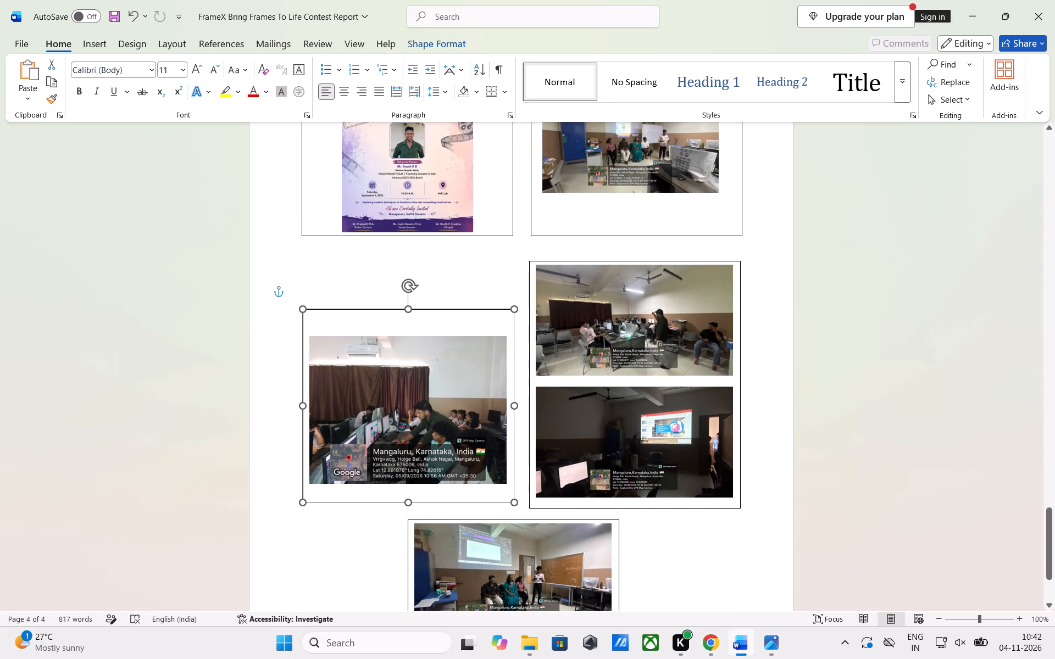
pyautogui.moveTo(463, 308); pyautogui.dragTo(462, 247)
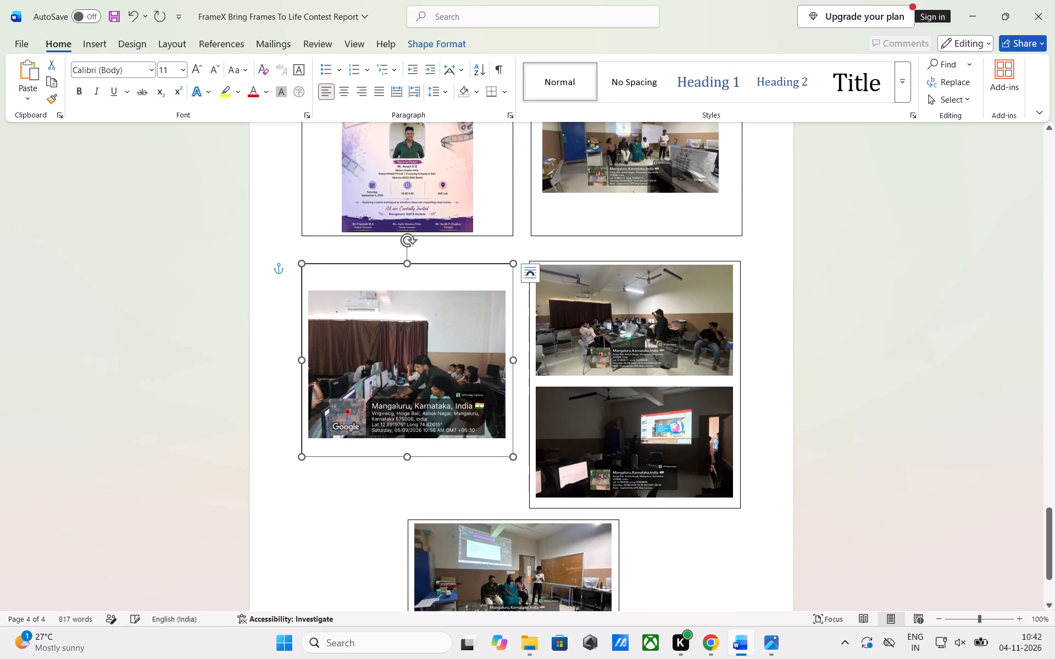
pyautogui.moveTo(445, 265); pyautogui.dragTo(444, 309)
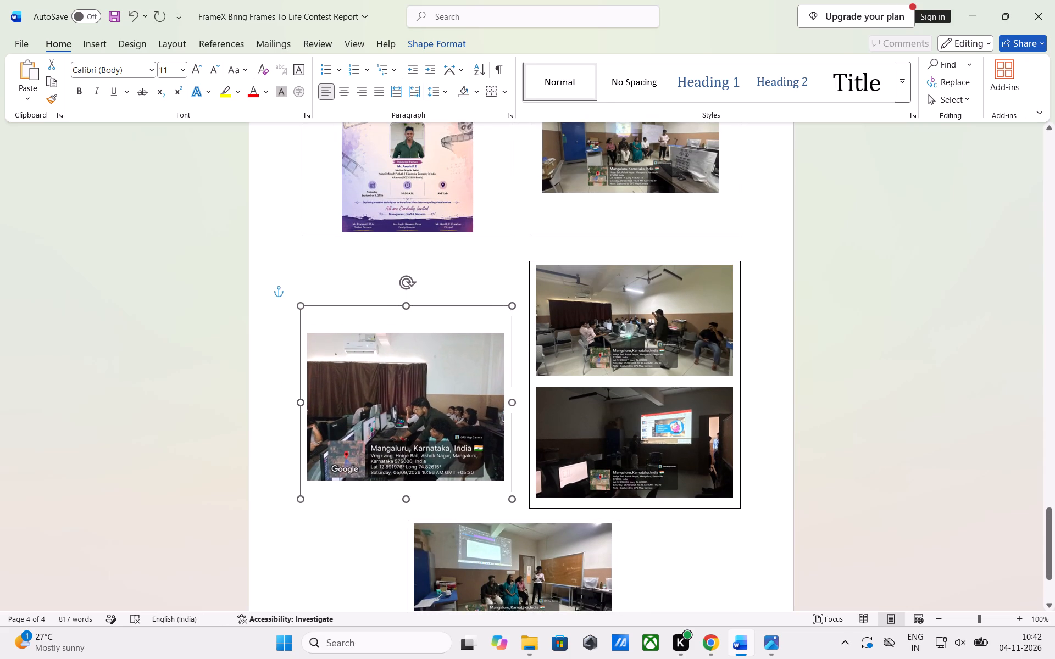
pyautogui.moveTo(444, 309); pyautogui.dragTo(447, 295)
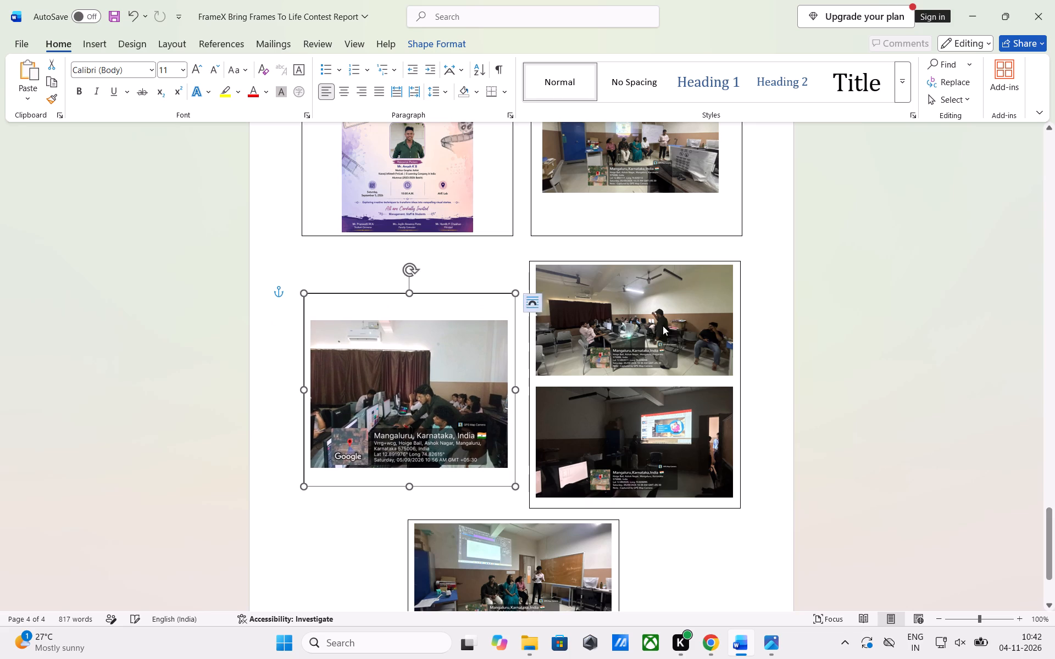
pyautogui.click(916, 384)
pyautogui.scroll(11, 773, 366)
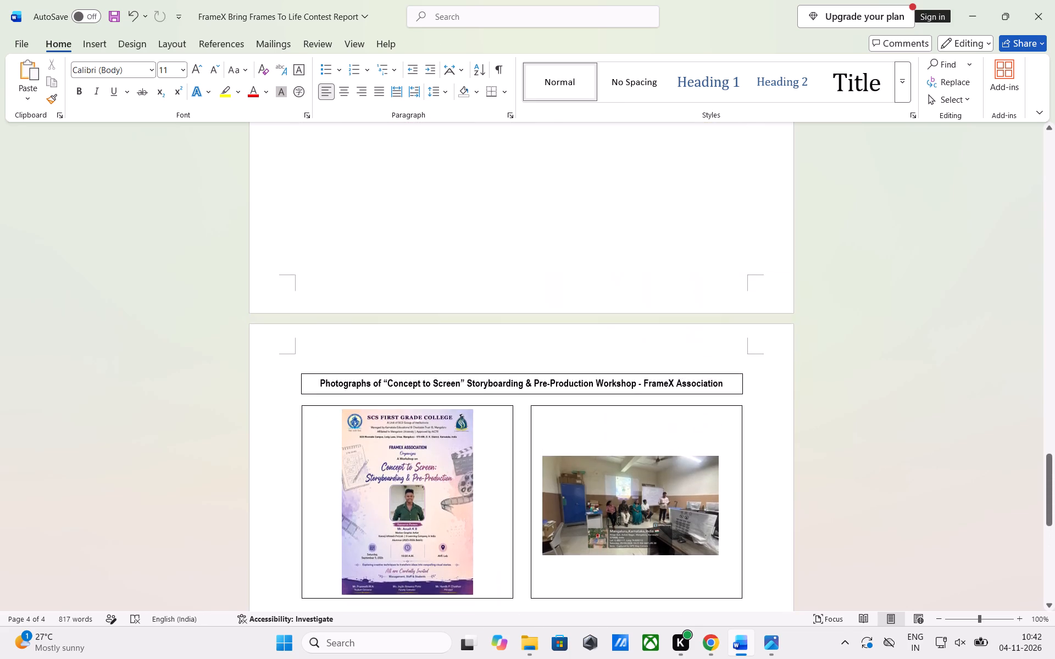
# Save the edited report under its existing file name.
pyautogui.scroll(20, 773, 365)
pyautogui.scroll(20, 773, 365)
pyautogui.scroll(9, 773, 365)
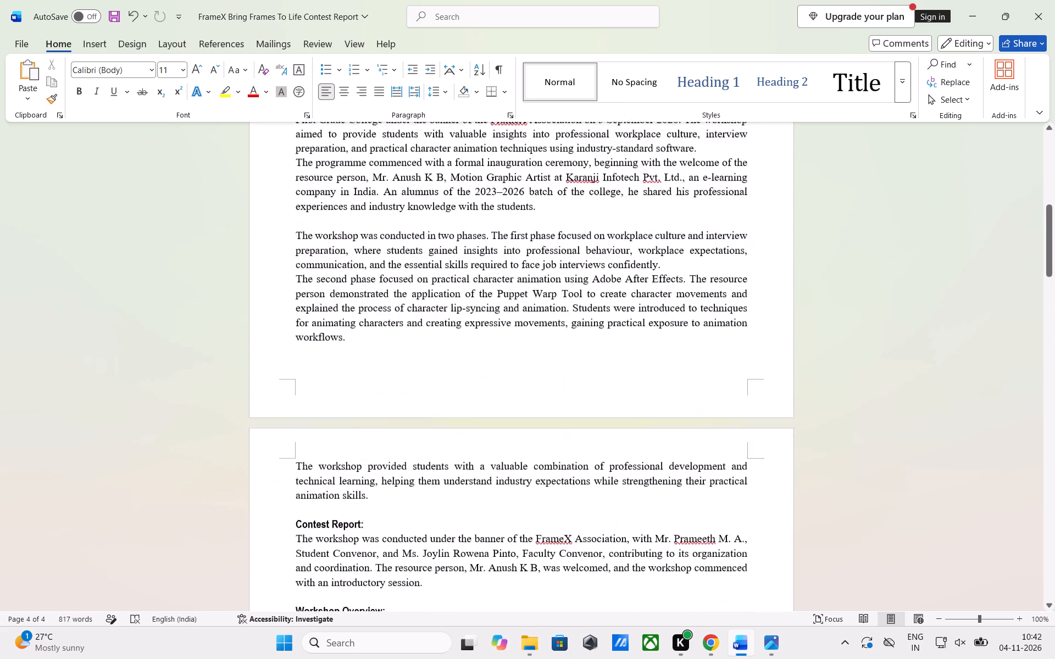
pyautogui.scroll(20, 773, 365)
pyautogui.scroll(1, 773, 365)
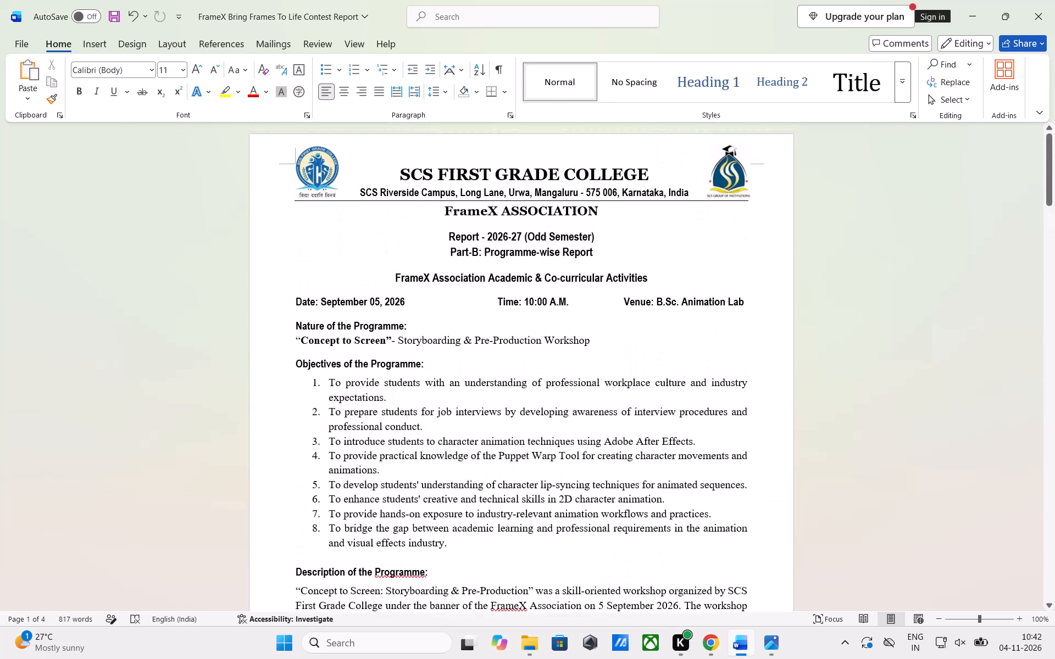
pyautogui.hotkey('ctrl', 's')
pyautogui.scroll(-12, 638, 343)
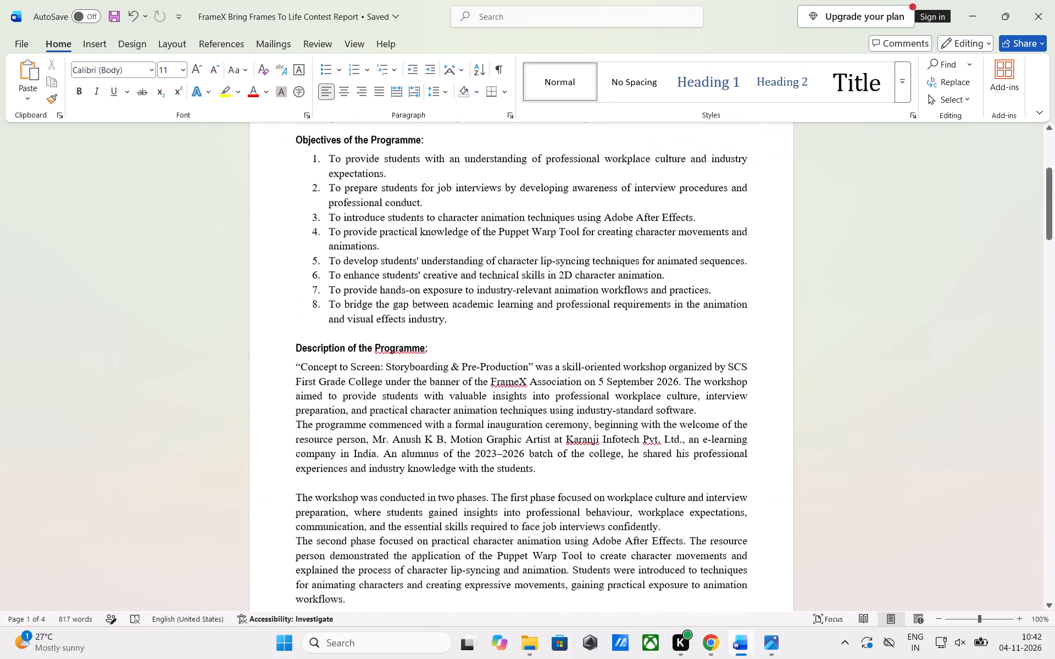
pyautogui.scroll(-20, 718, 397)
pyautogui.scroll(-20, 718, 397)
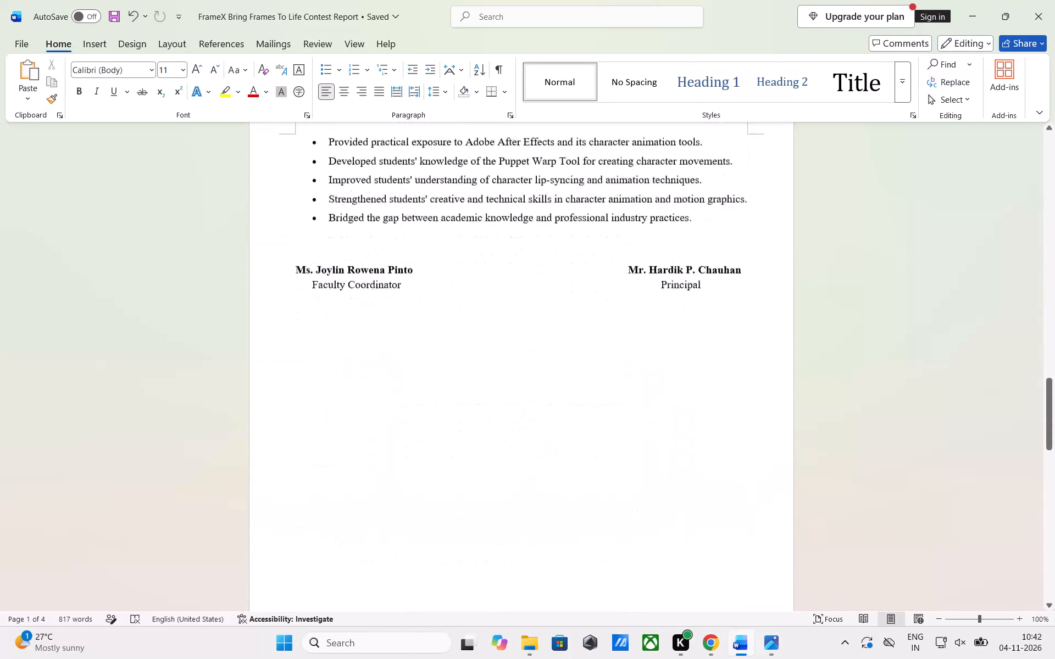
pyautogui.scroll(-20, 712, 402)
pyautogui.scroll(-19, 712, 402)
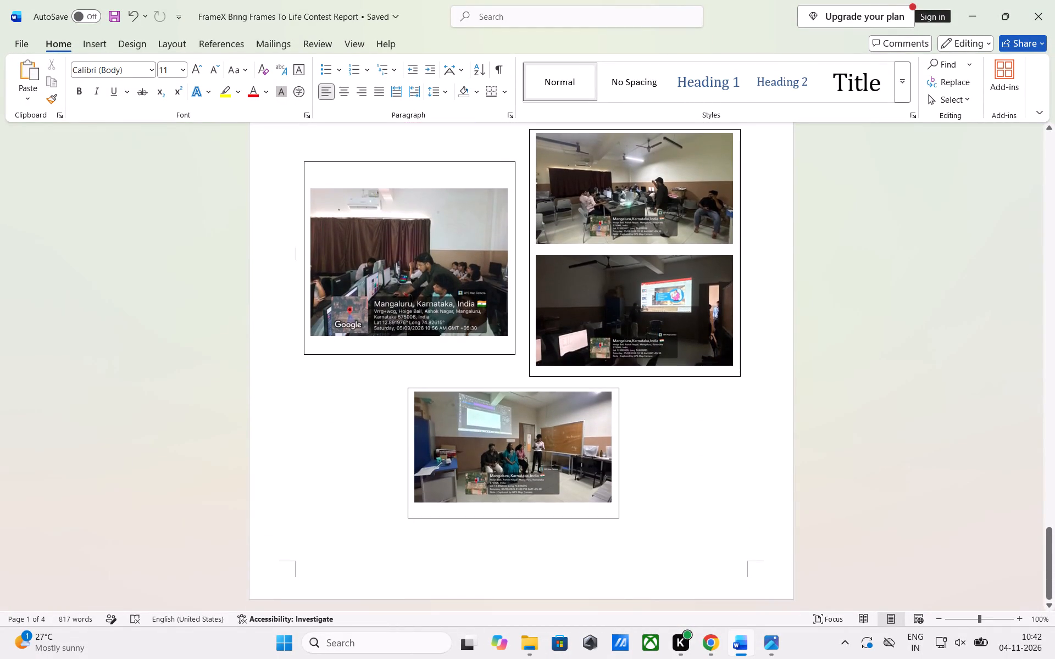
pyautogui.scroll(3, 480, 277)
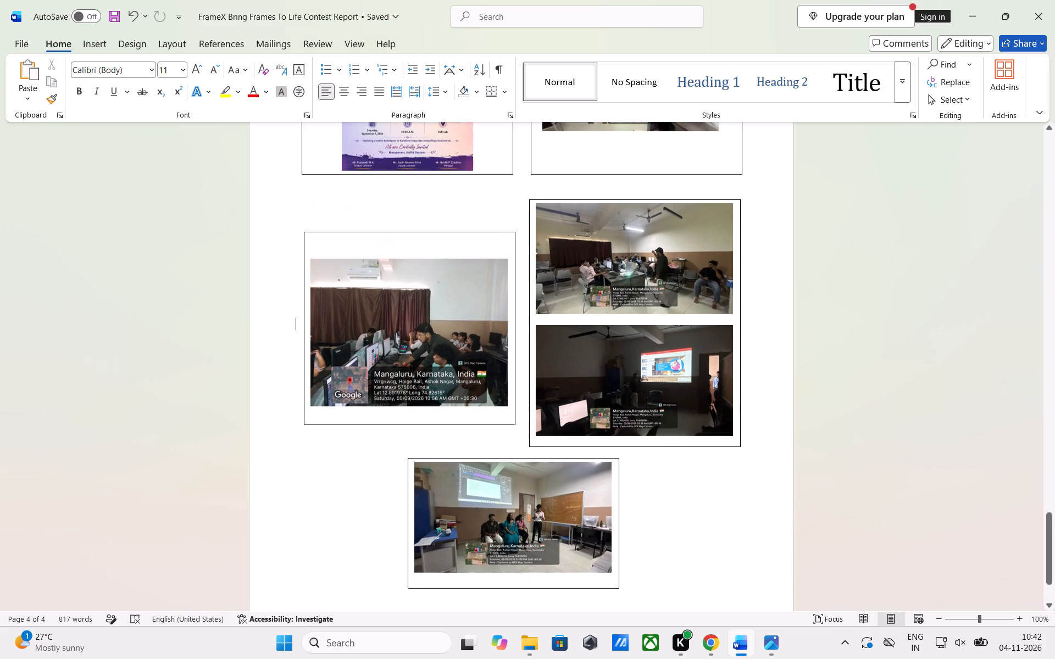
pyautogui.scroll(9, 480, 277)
# Save a copy of the report in the FrameX folder as a Word document named "Concept to Screen Report".
pyautogui.click(25, 38)
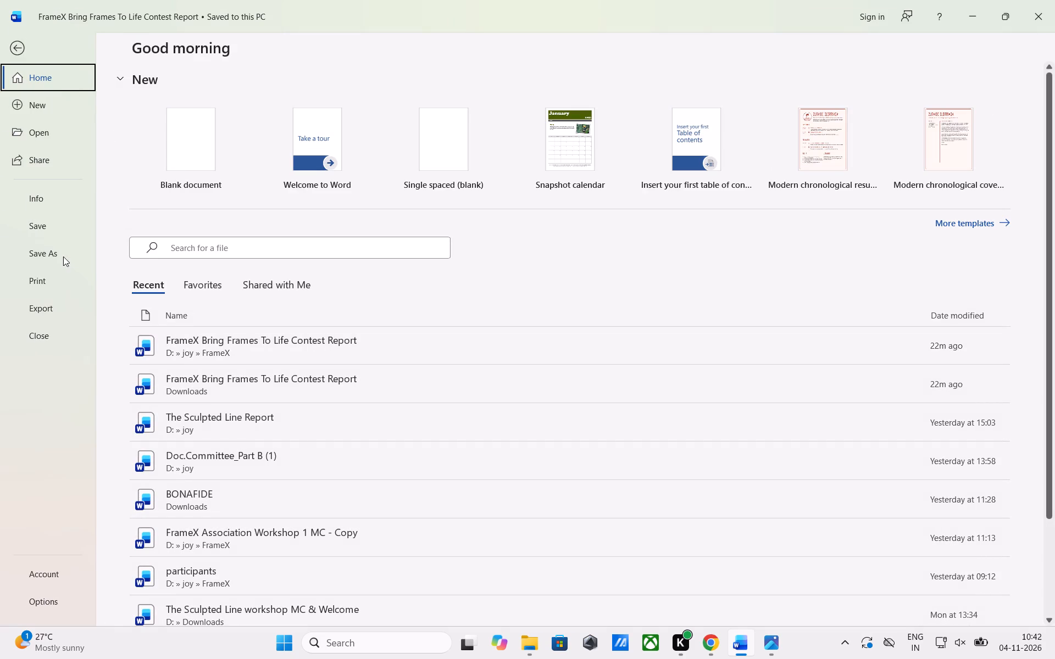
pyautogui.click(63, 256)
pyautogui.click(467, 157)
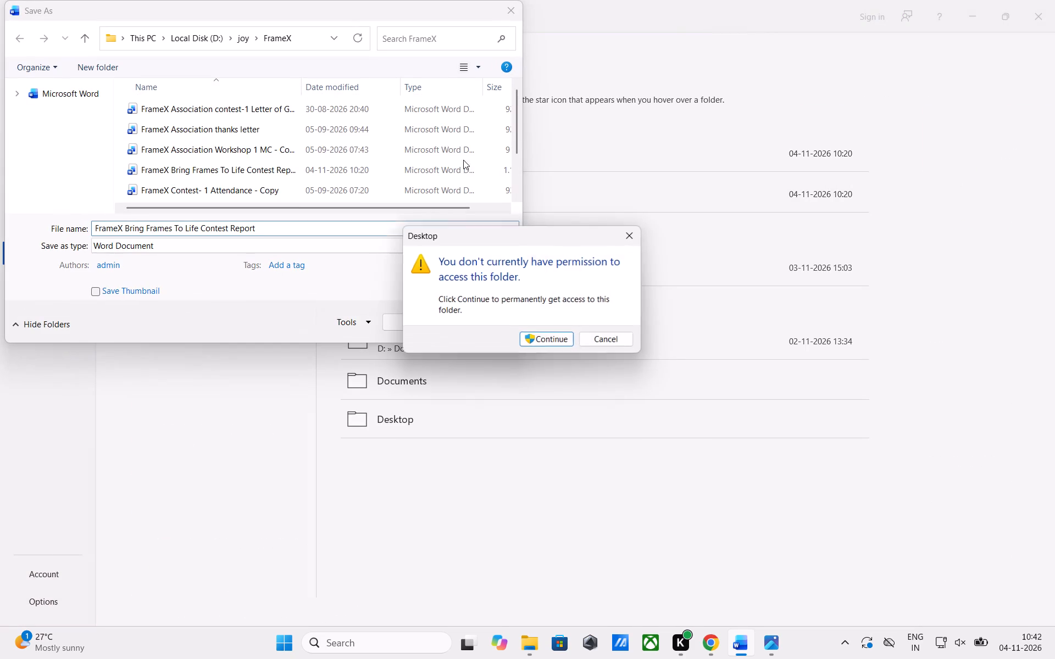
pyautogui.click(631, 340)
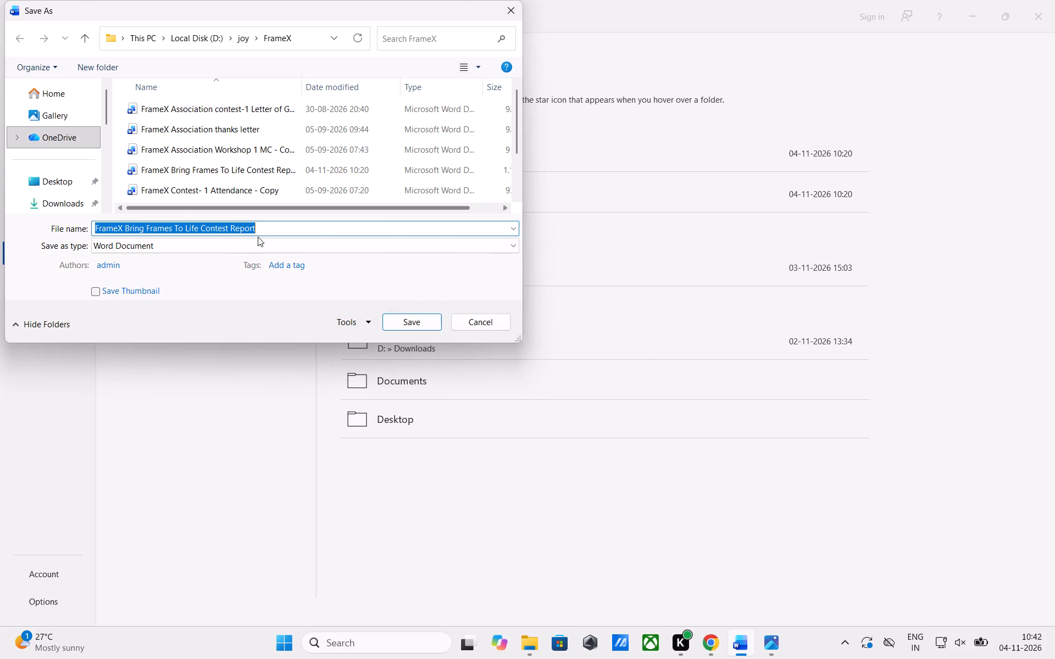
pyautogui.click(260, 227)
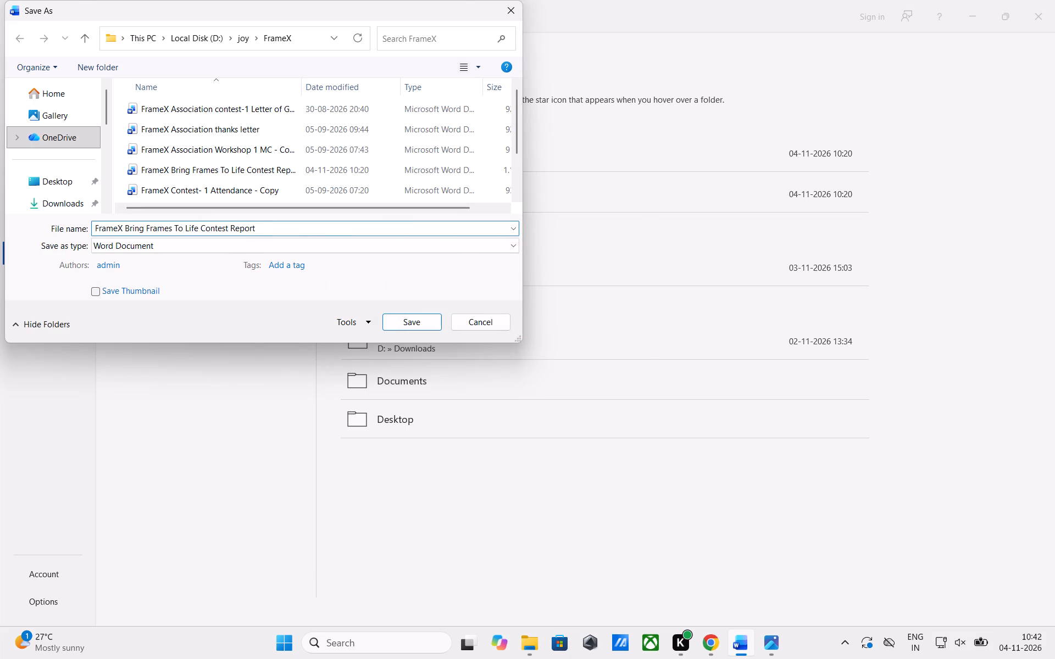
pyautogui.moveTo(229, 227); pyautogui.dragTo(84, 225)
pyautogui.press('BackSpace')
pyautogui.write('ncep')
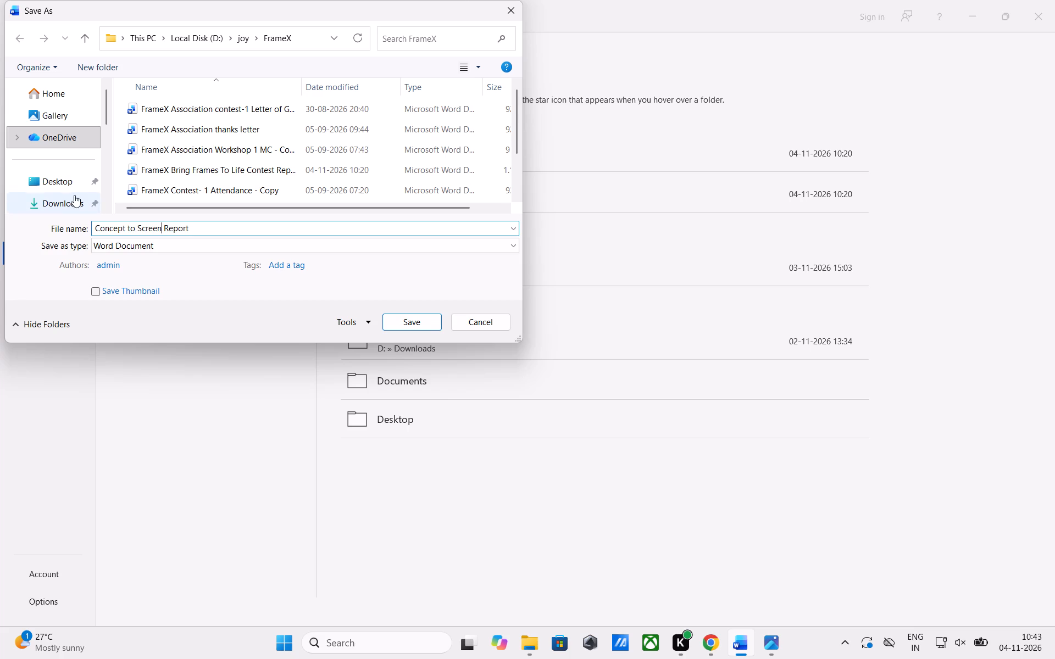
pyautogui.click(202, 228)
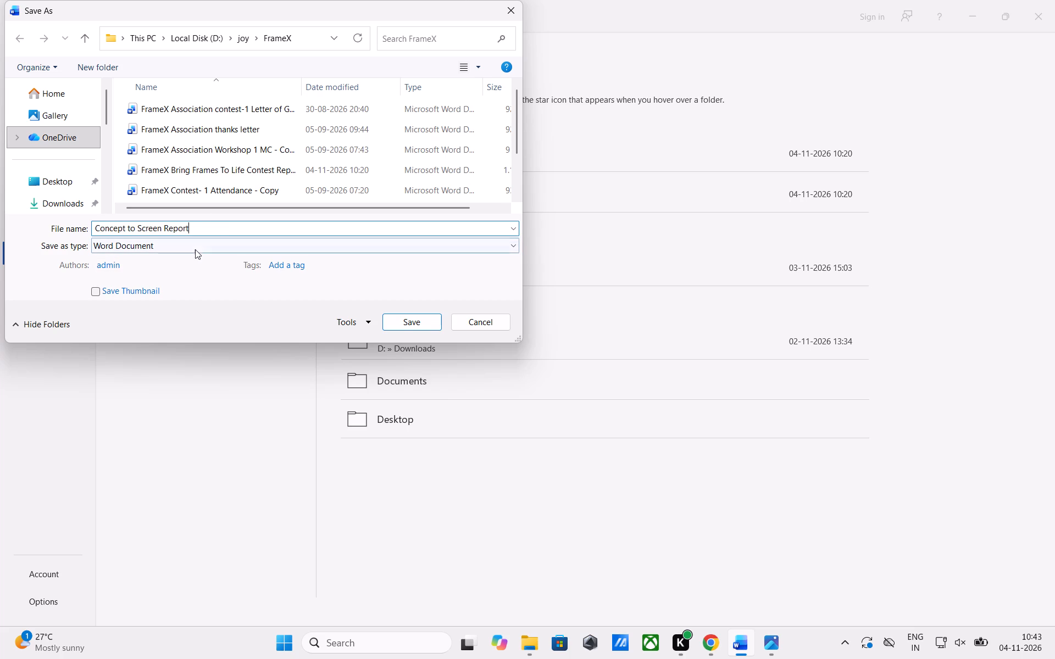
# Finish saving the report copy as the Word document "Concept to Screen Report" in the FrameX folder.
pyautogui.click(403, 323)
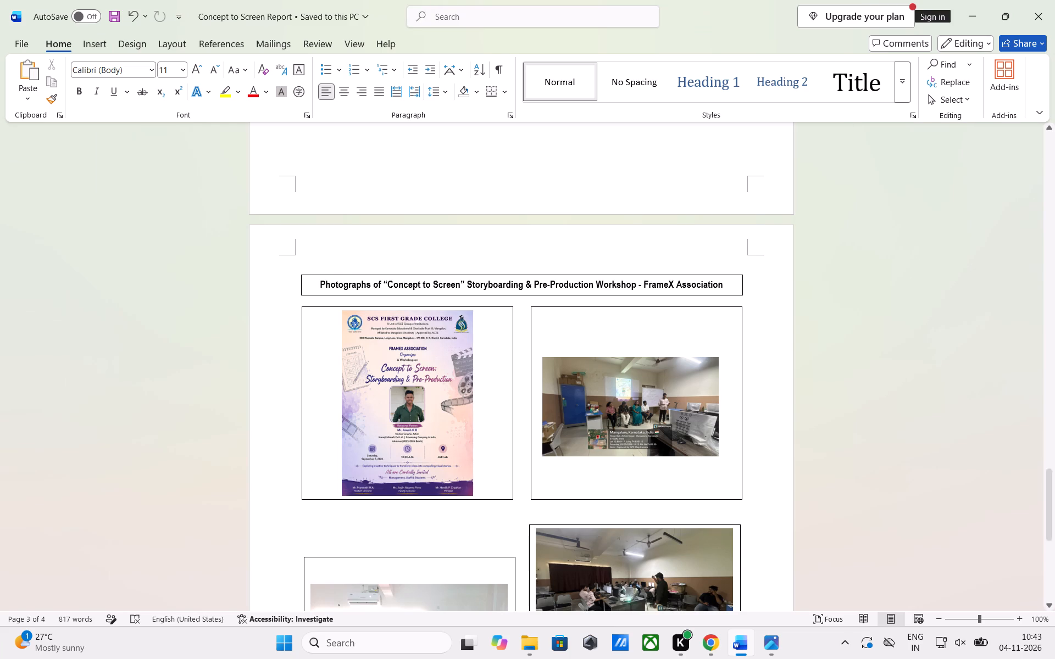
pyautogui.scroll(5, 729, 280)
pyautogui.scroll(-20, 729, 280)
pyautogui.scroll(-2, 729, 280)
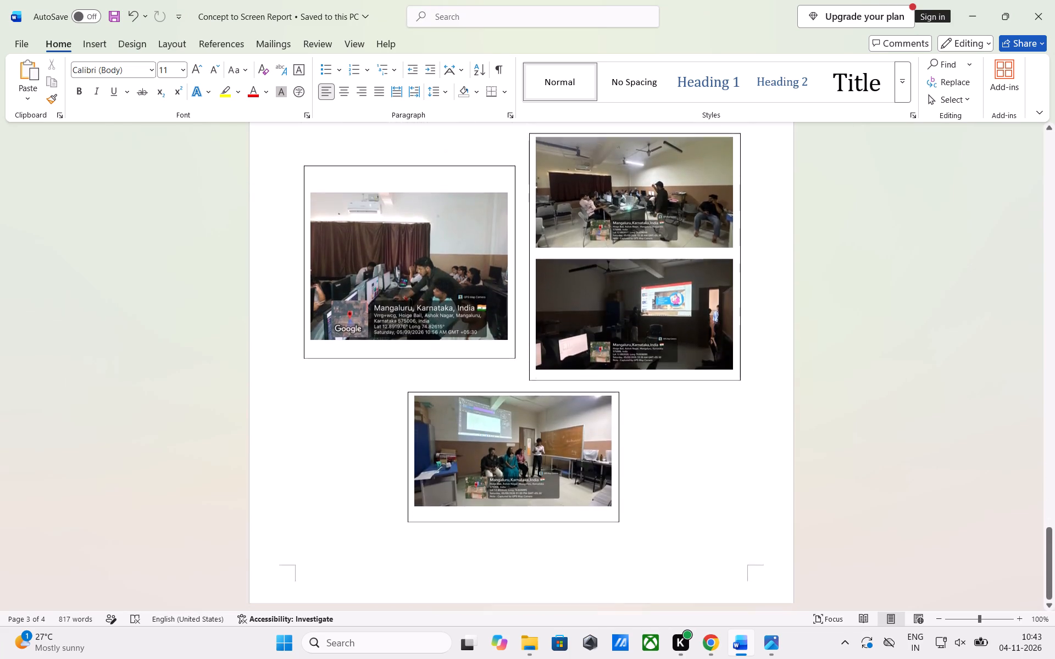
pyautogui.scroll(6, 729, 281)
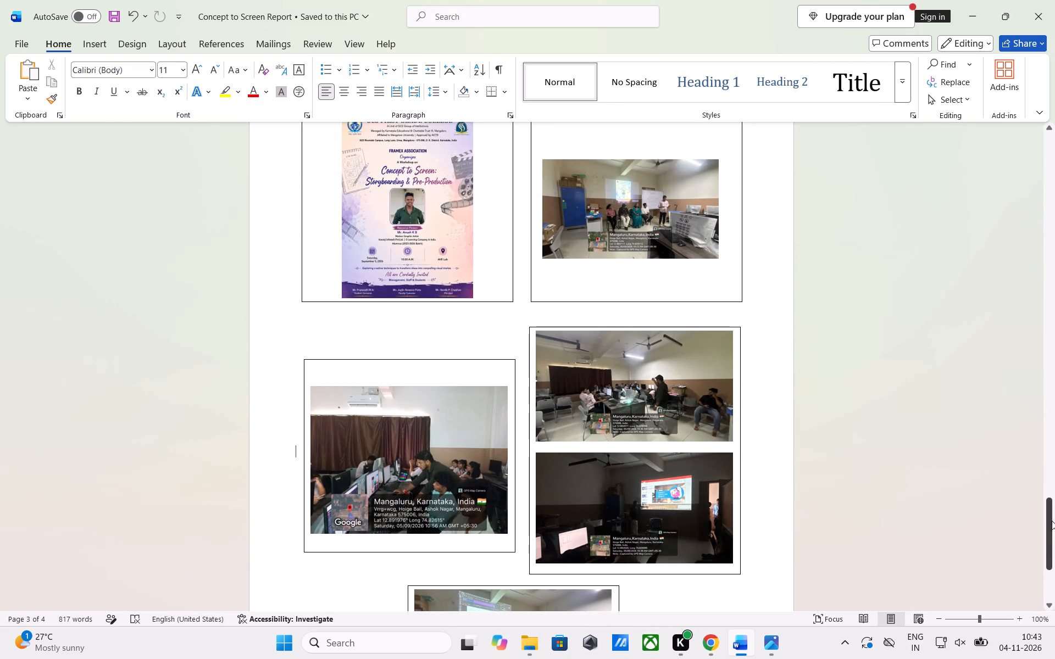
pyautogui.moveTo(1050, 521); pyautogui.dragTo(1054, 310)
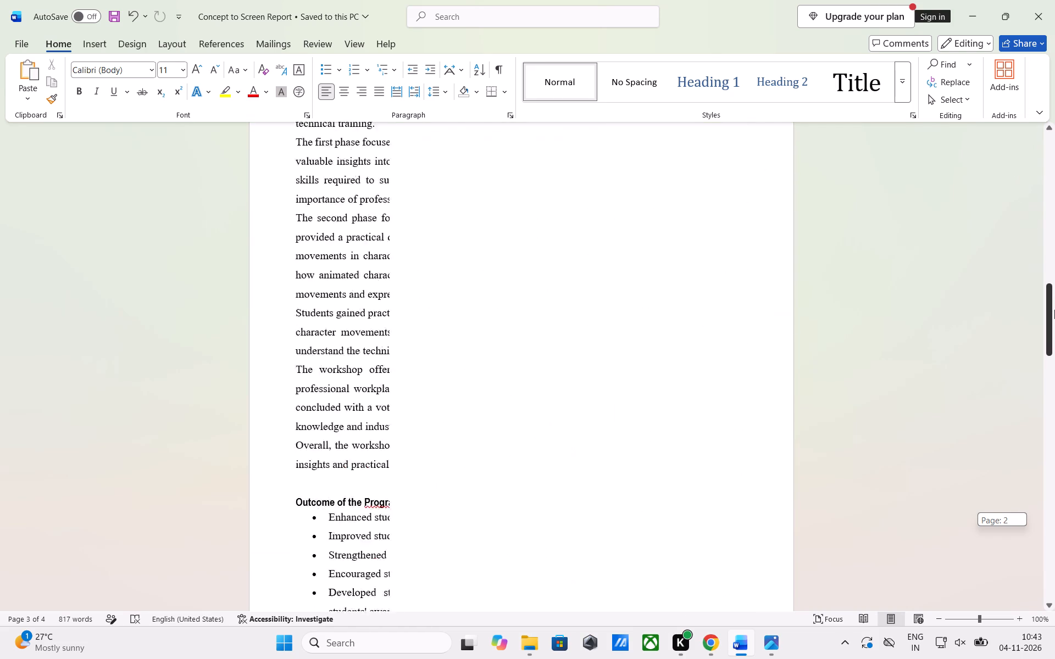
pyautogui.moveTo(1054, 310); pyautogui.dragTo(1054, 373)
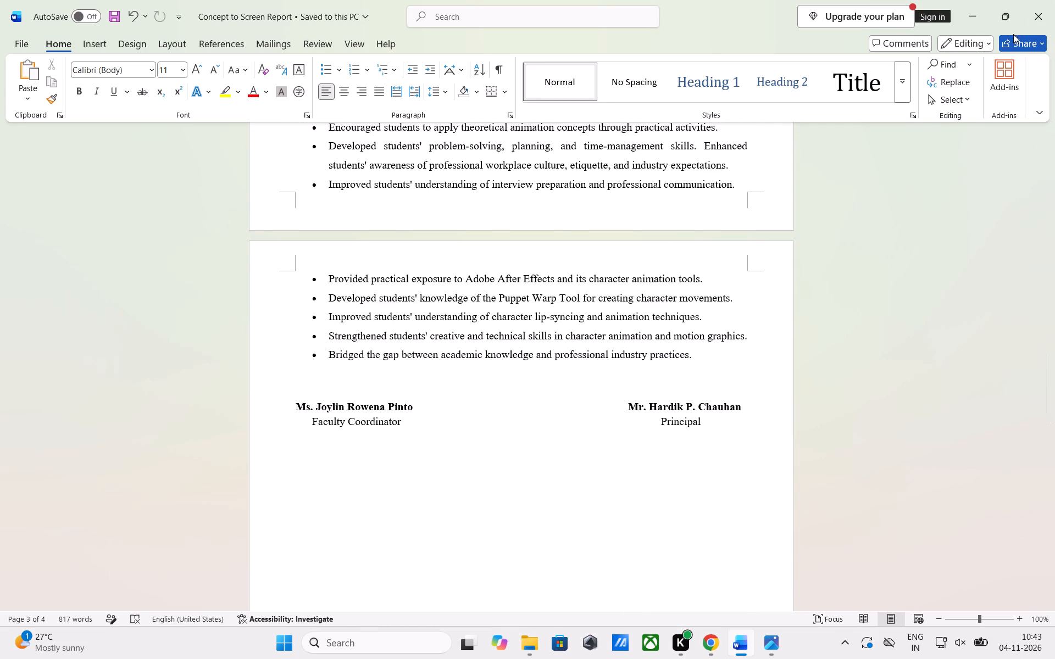
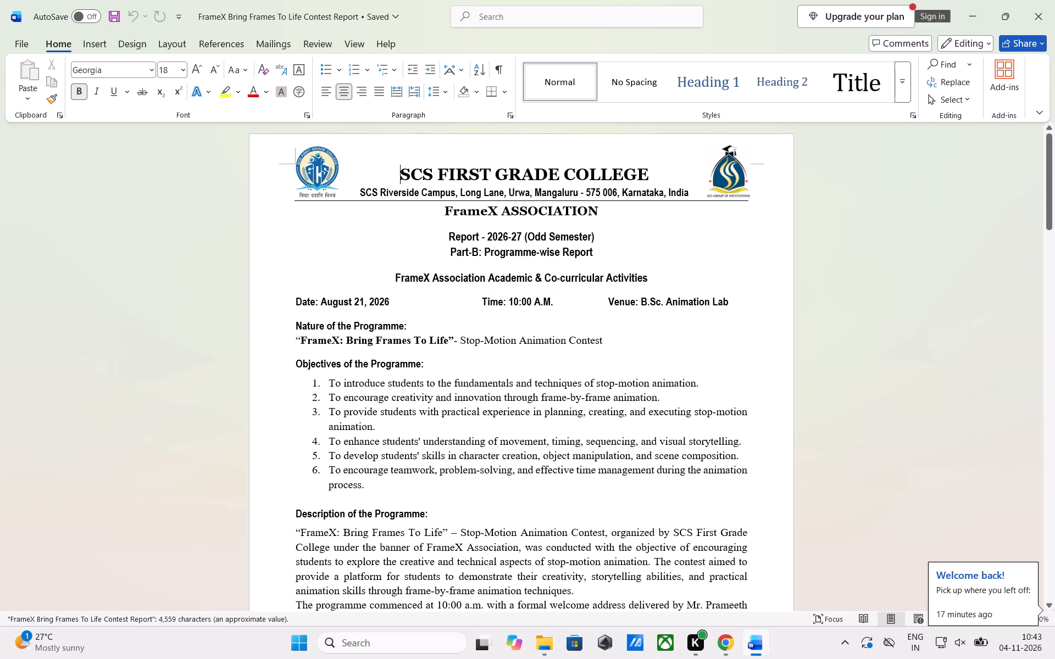
# Check the original "FrameX Bring Frames To Life Contest Report" from the first page through the photographs page, and close it.
pyautogui.scroll(-5, 779, 353)
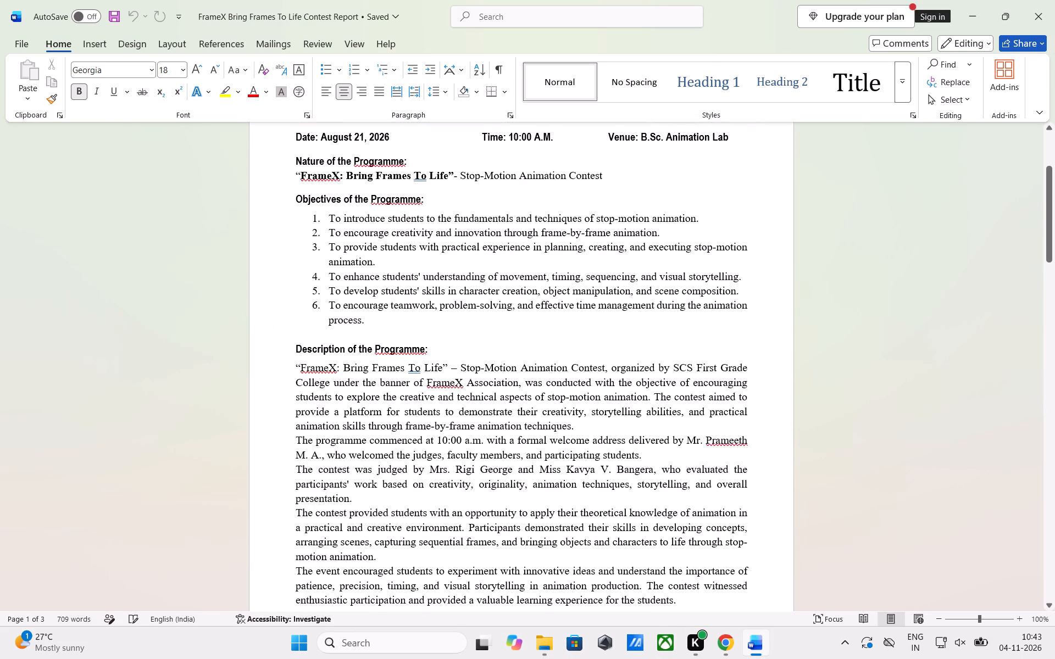
pyautogui.scroll(-6, 343, 483)
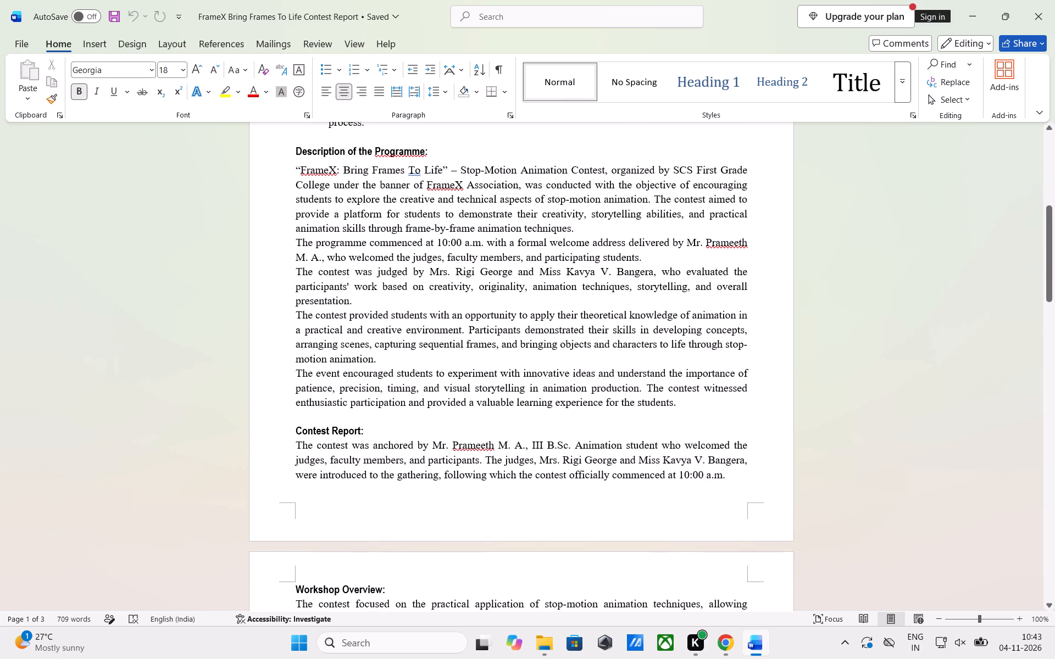
pyautogui.scroll(-18, 347, 478)
pyautogui.scroll(-20, 358, 447)
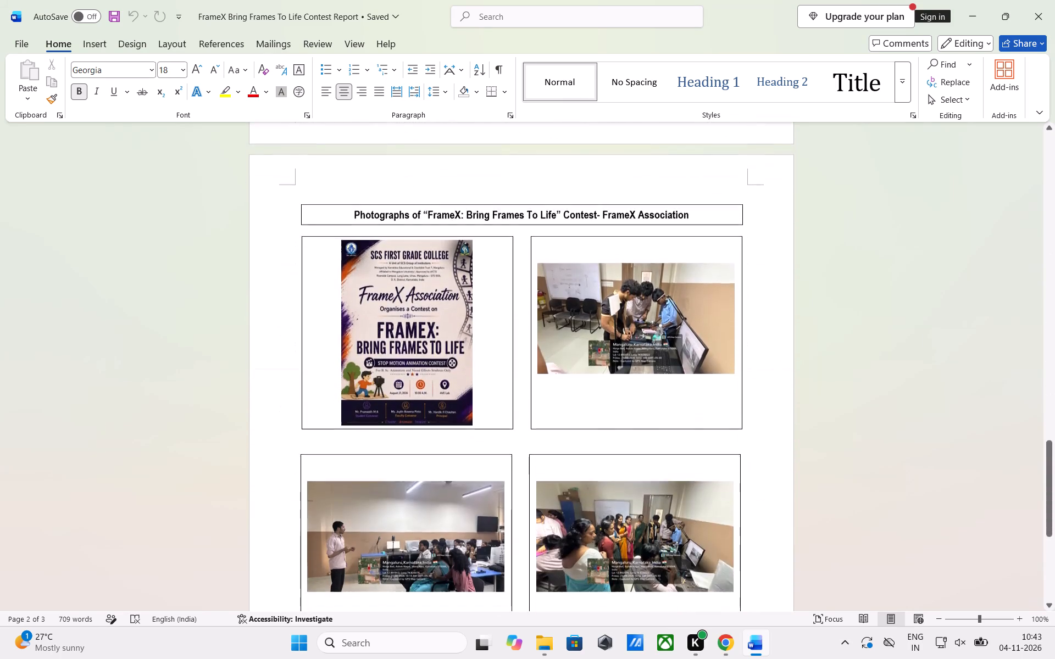
pyautogui.scroll(-9, 365, 433)
pyautogui.click(1053, 6)
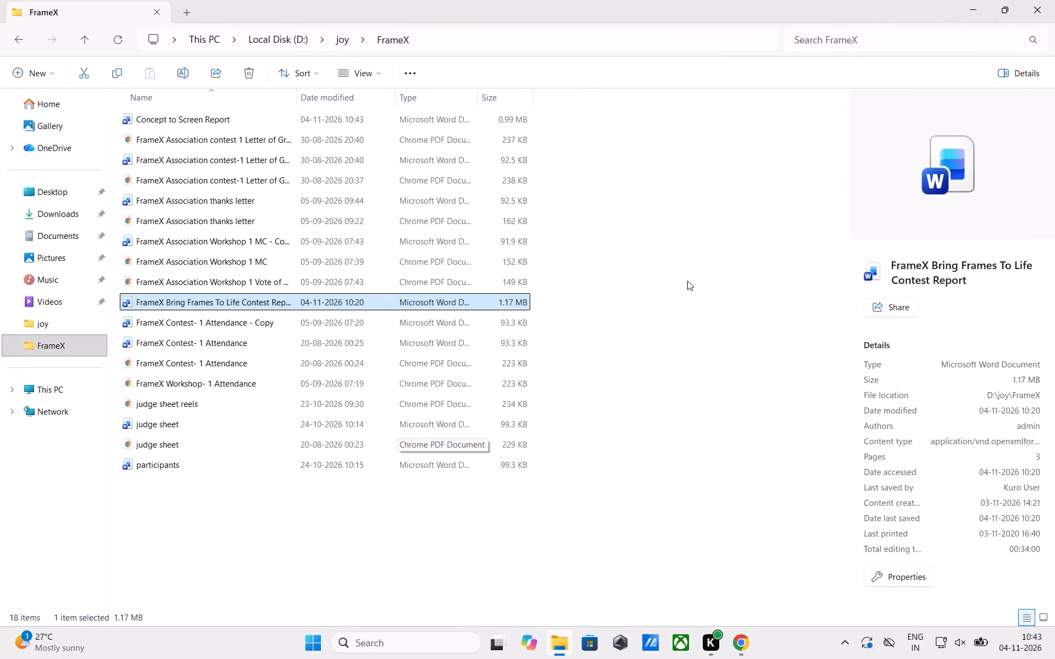